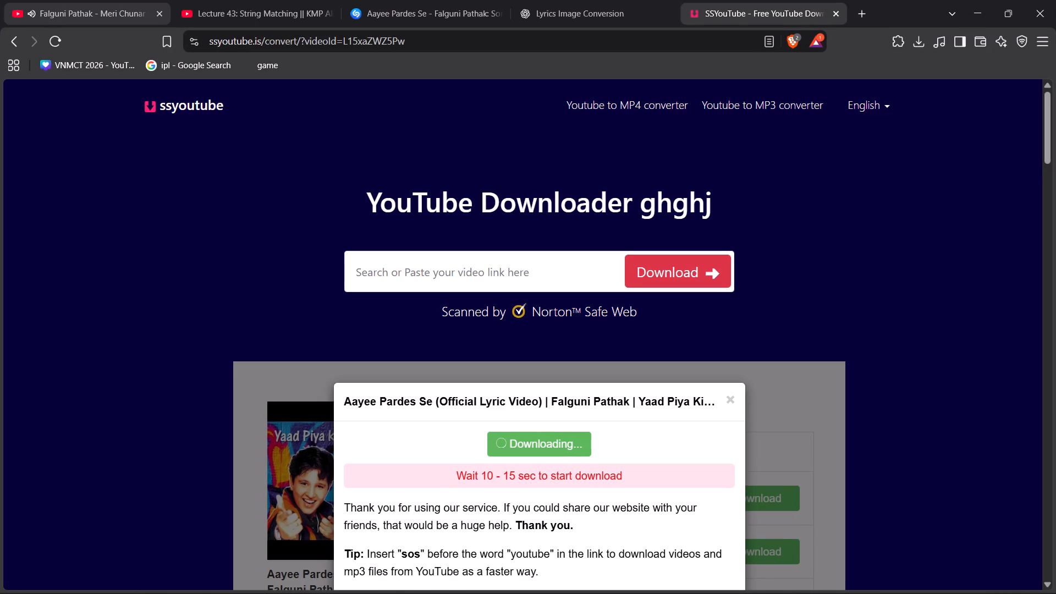
Return to the YouTube search results for "aaye pardesh se" and look through the listed versions of the song.
click(128, 0)
scroll(142, 238, right, 6)
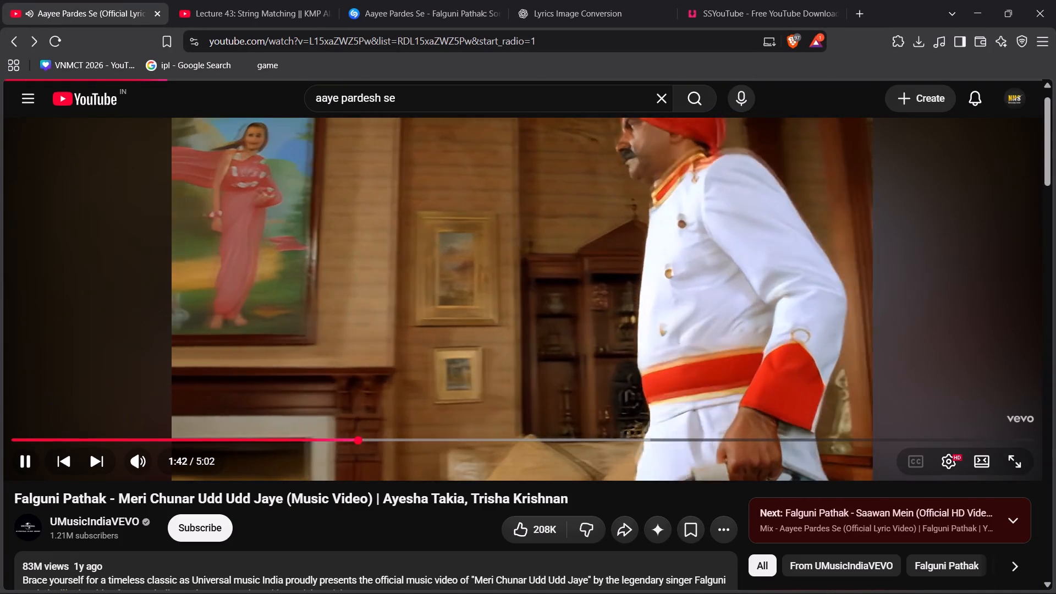
scroll(189, 413, down, 3)
scroll(170, 230, down, 3)
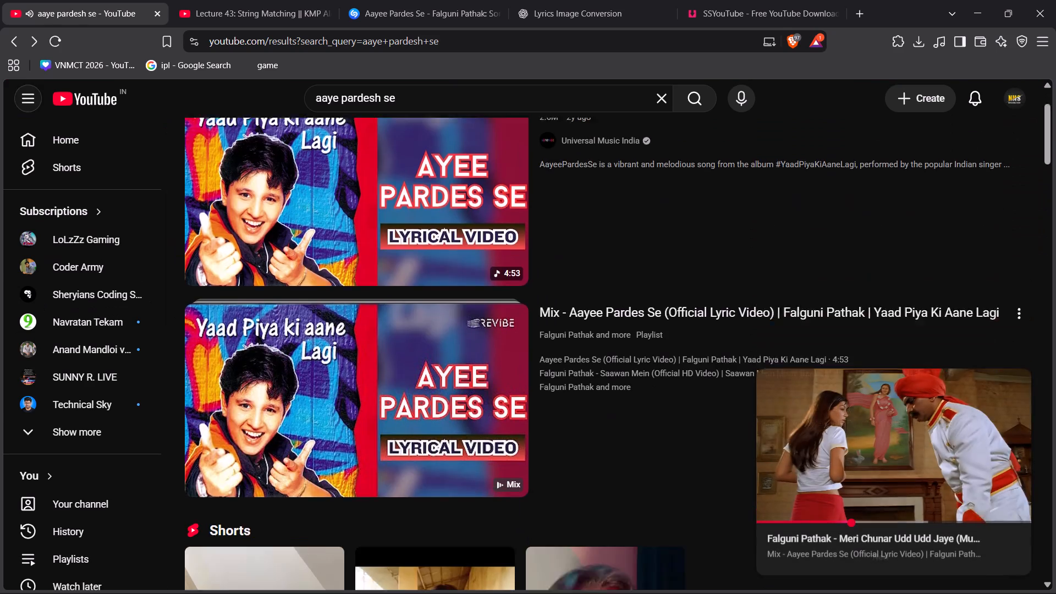
scroll(170, 230, down, 2)
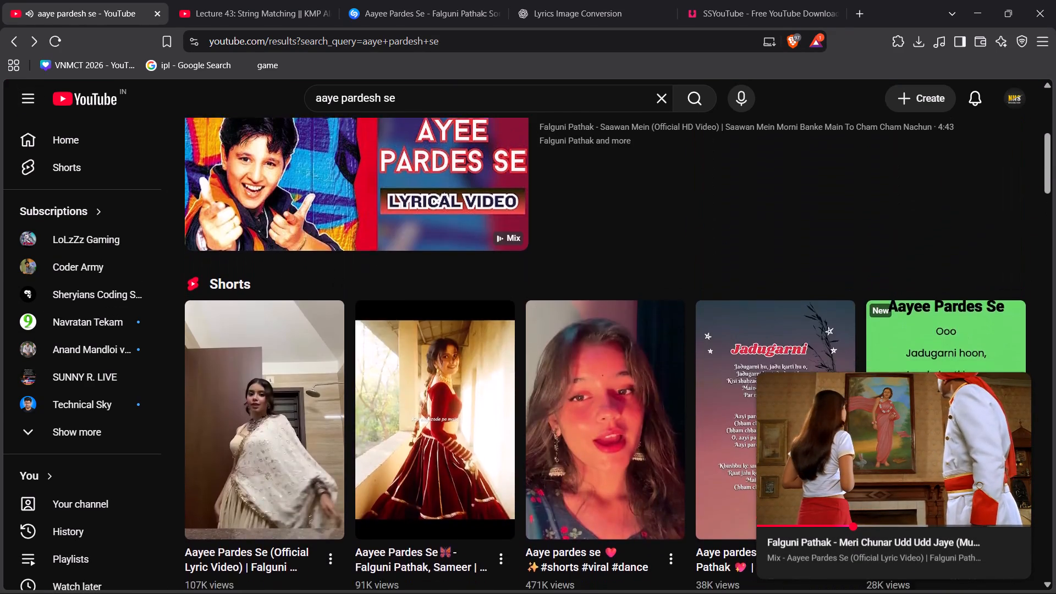
scroll(170, 230, down, 5)
scroll(170, 230, up, 3)
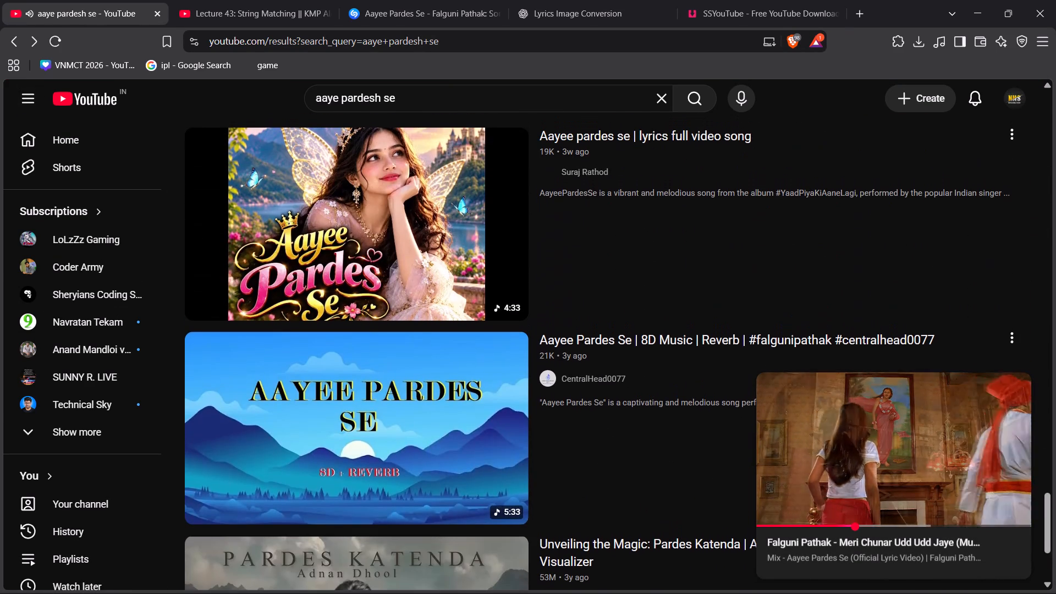
scroll(170, 230, up, 3)
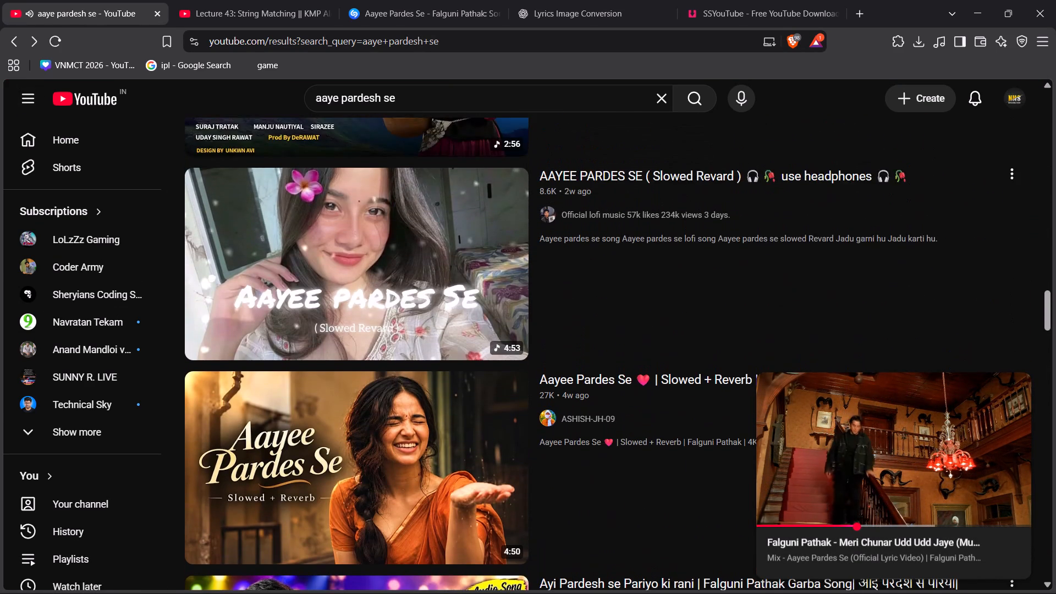
Go back from the search results to the new tab page and open YouTube from its shortcut.
scroll(269, 331, right, 3)
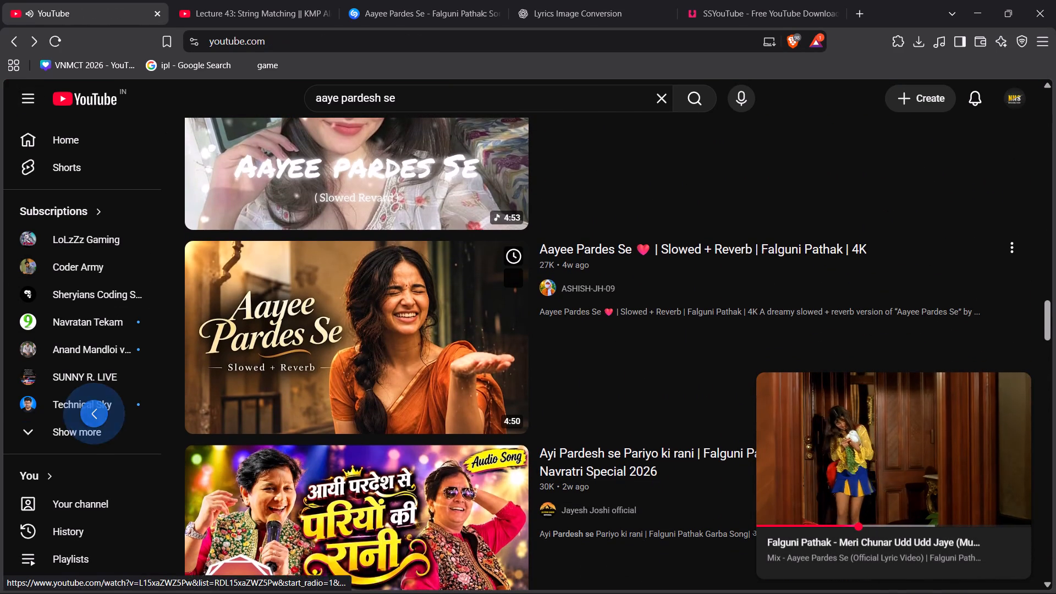
scroll(313, 301, right, 6)
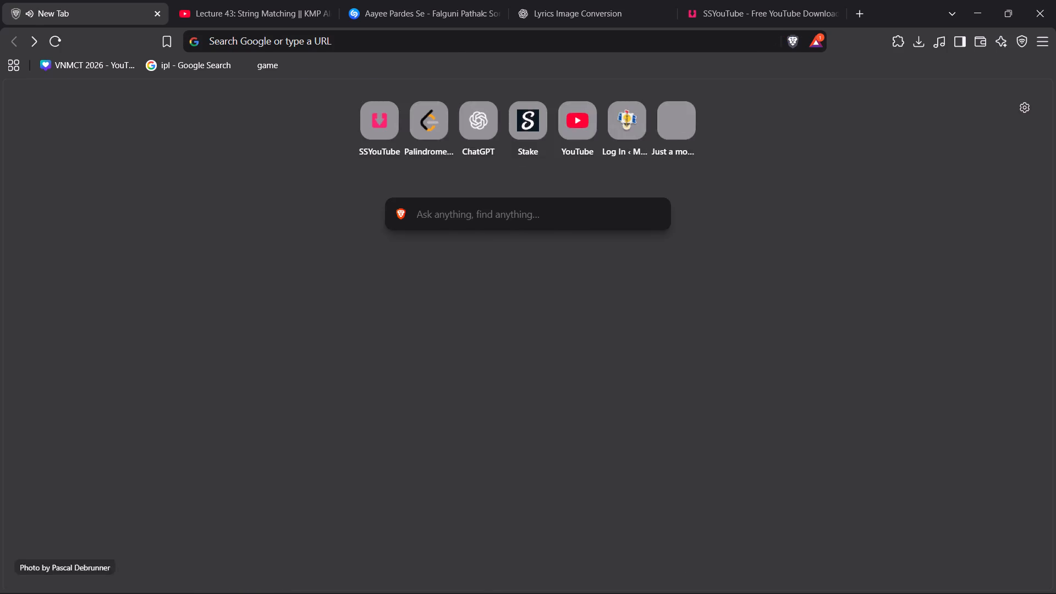
click(575, 118)
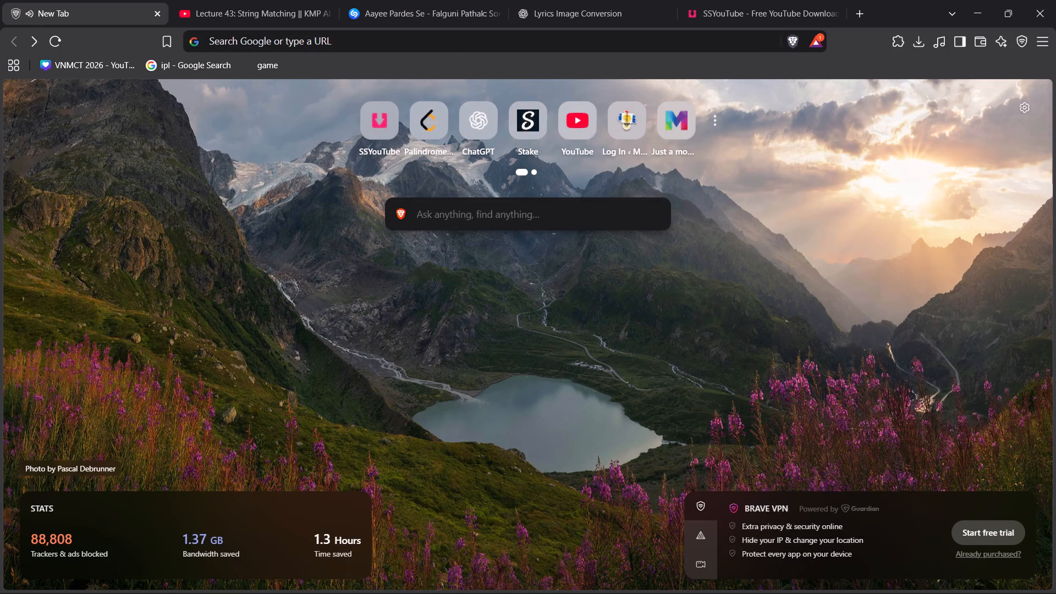
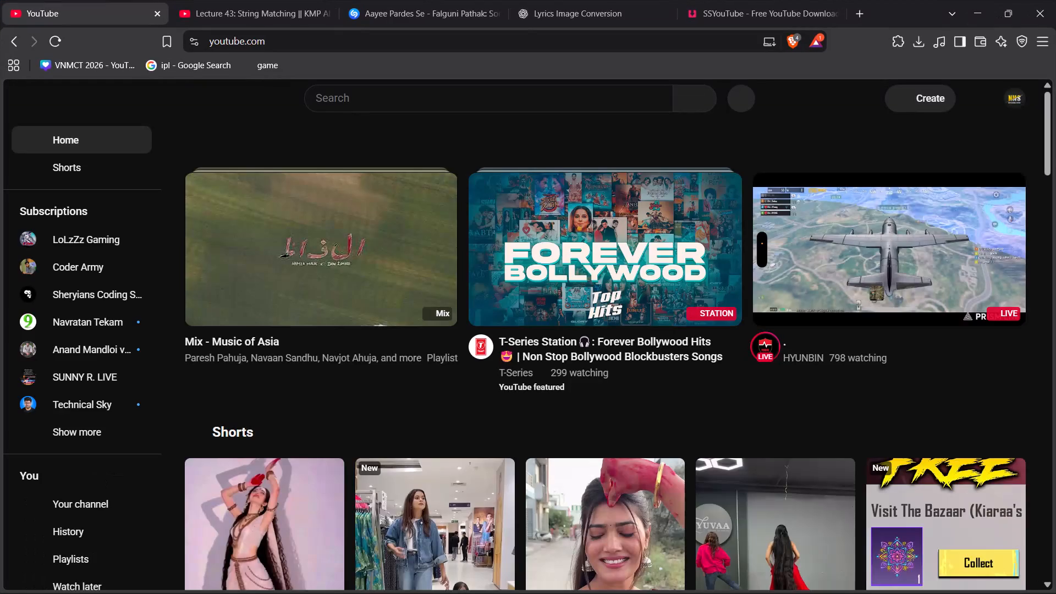
Open the "Mix - Music of Asia" playlist from the YouTube home page.
click(397, 253)
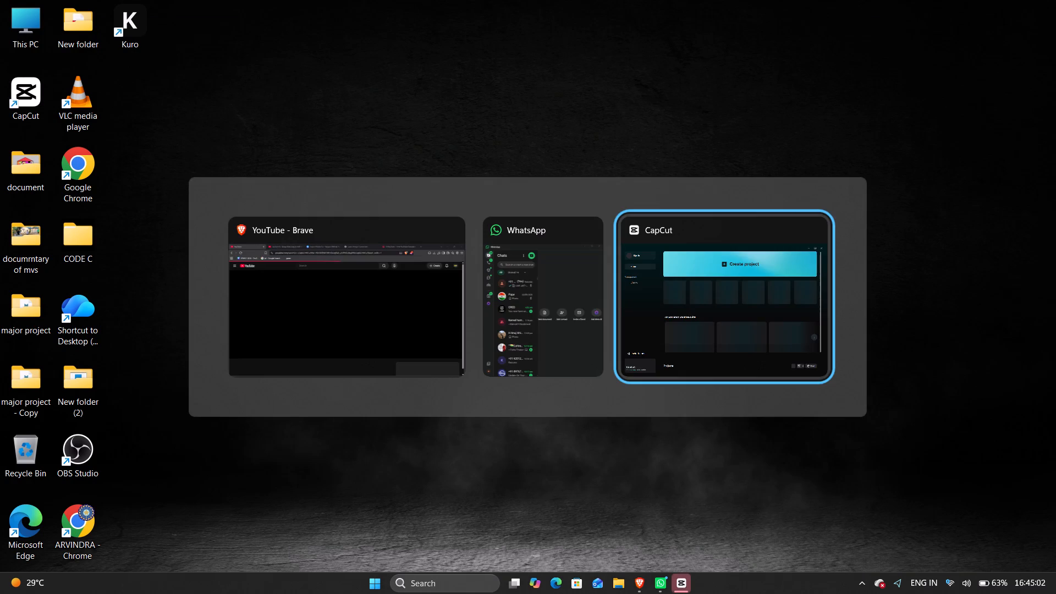
Switch to CapCut and open the existing project 1102 from the Projects list.
scroll(409, 357, down, 3)
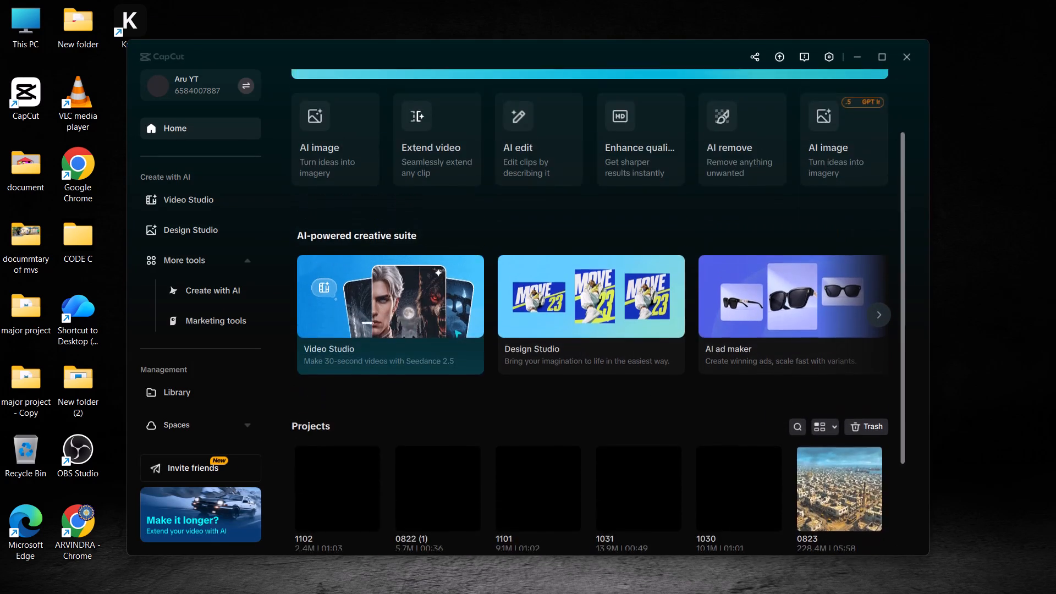
scroll(409, 357, down, 2)
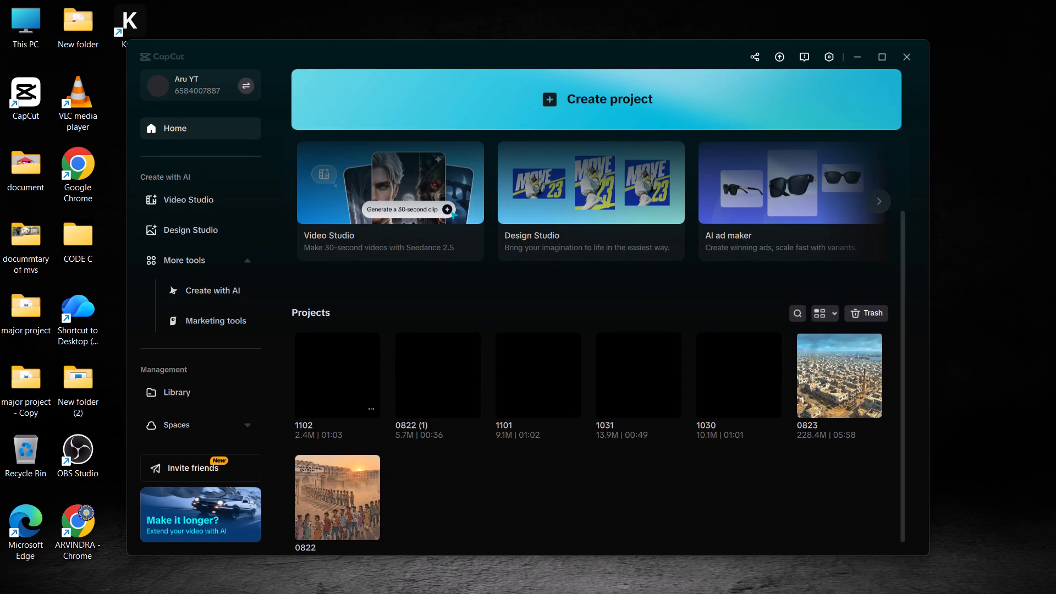
click(354, 378)
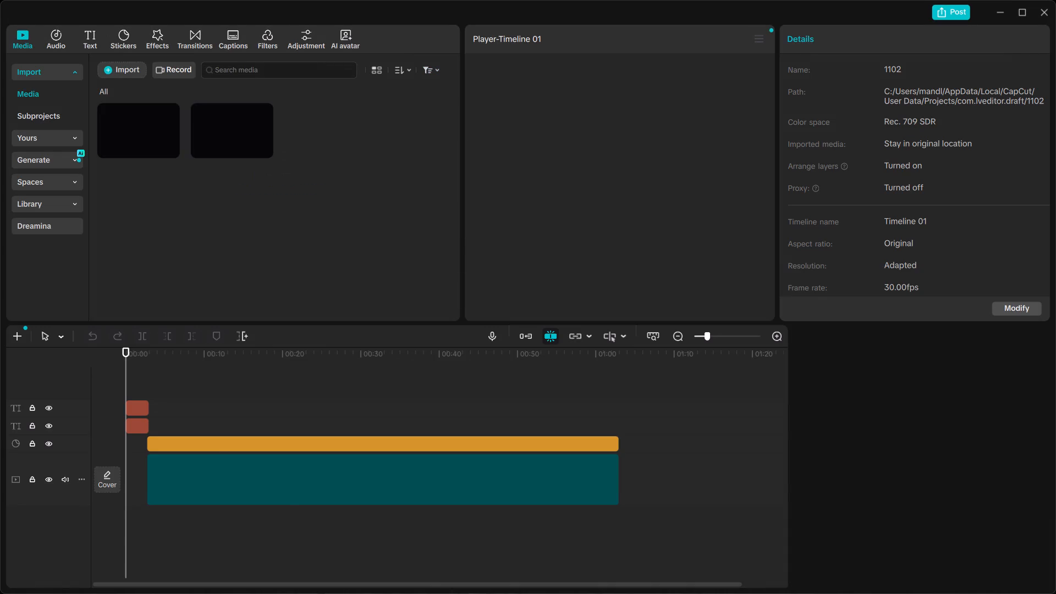
Check the image clip's animation options and briefly preview the opening titles.
click(355, 471)
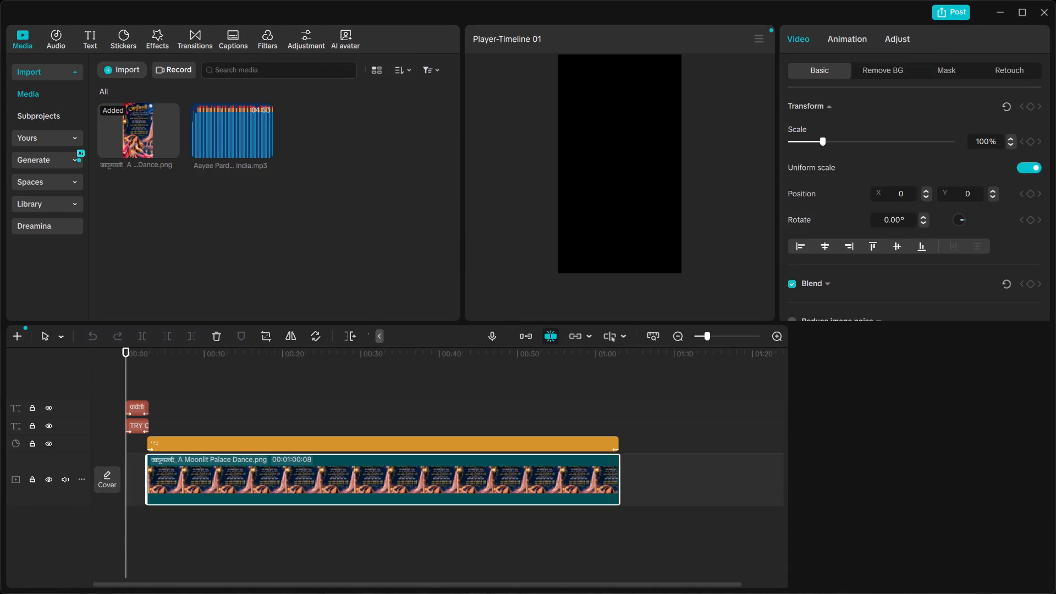
click(838, 36)
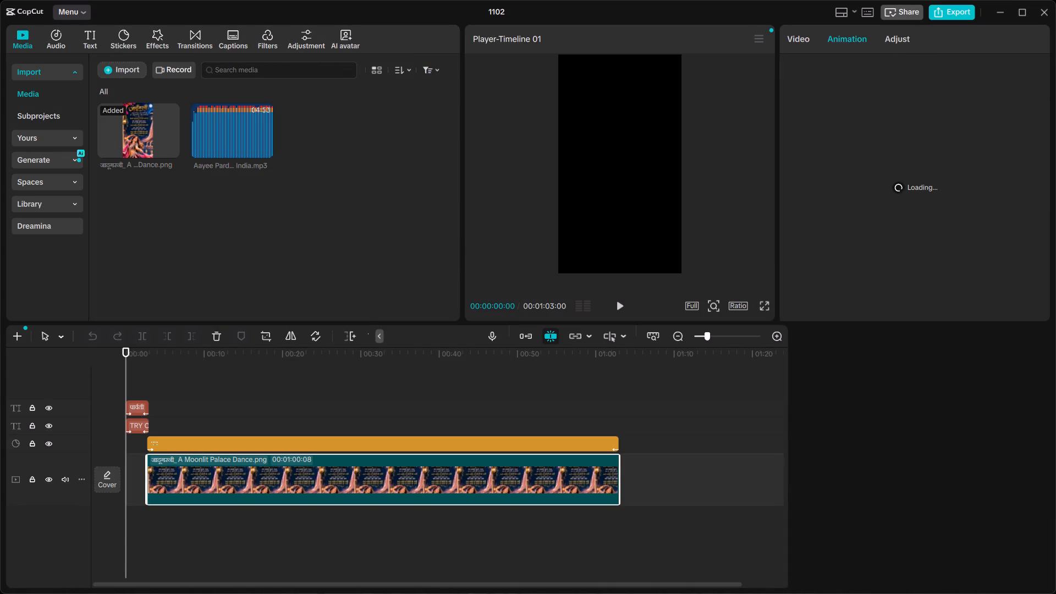
key(space)
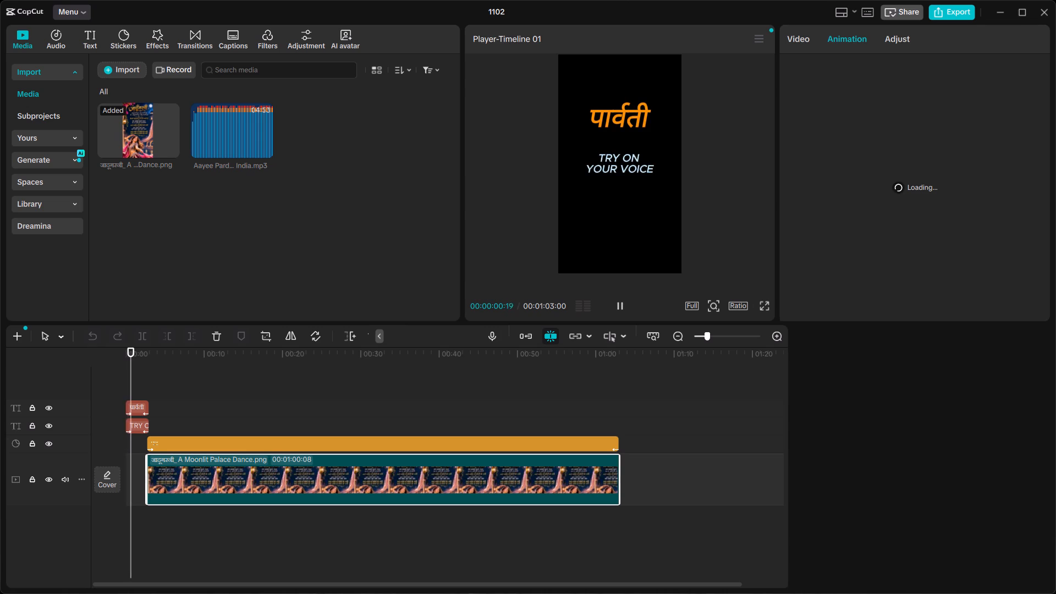
key(space)
Add the "Aayee Pardes Se" song to the timeline as an audio track beneath the image clip.
drag(233, 131, 131, 563)
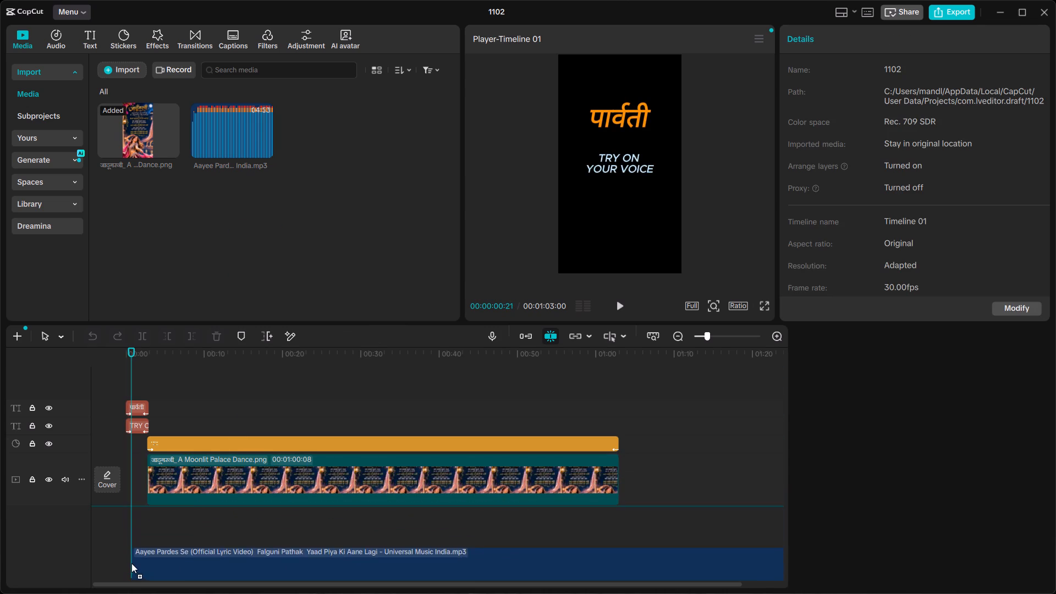
Skim the song's waveform and listen at several points to find where the wanted section begins.
drag(486, 385, 536, 381)
triple_click(536, 381)
double_click(536, 381)
drag(536, 381, 867, 389)
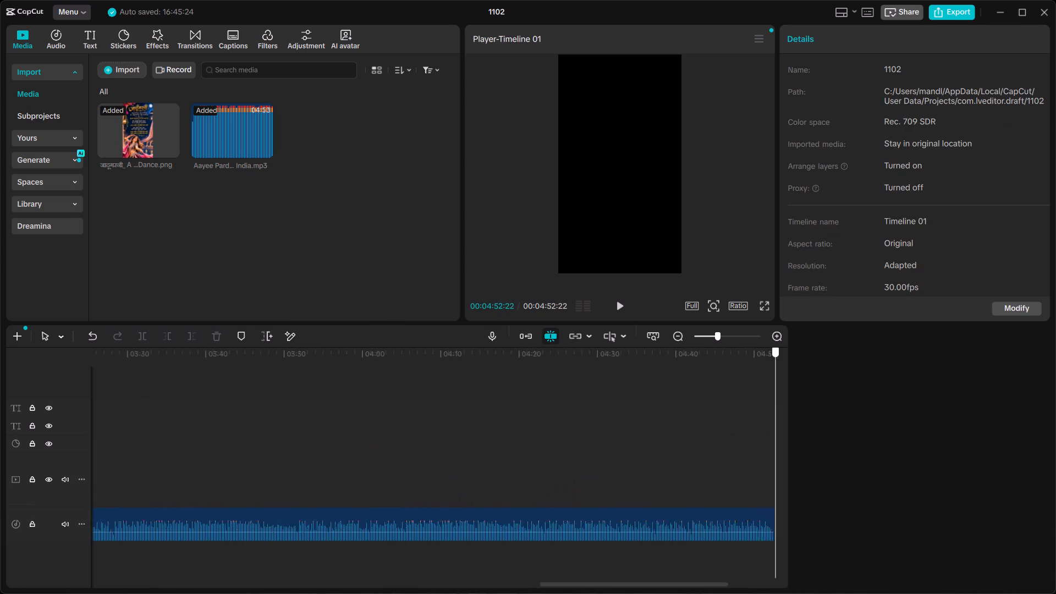
drag(867, 389, 529, 373)
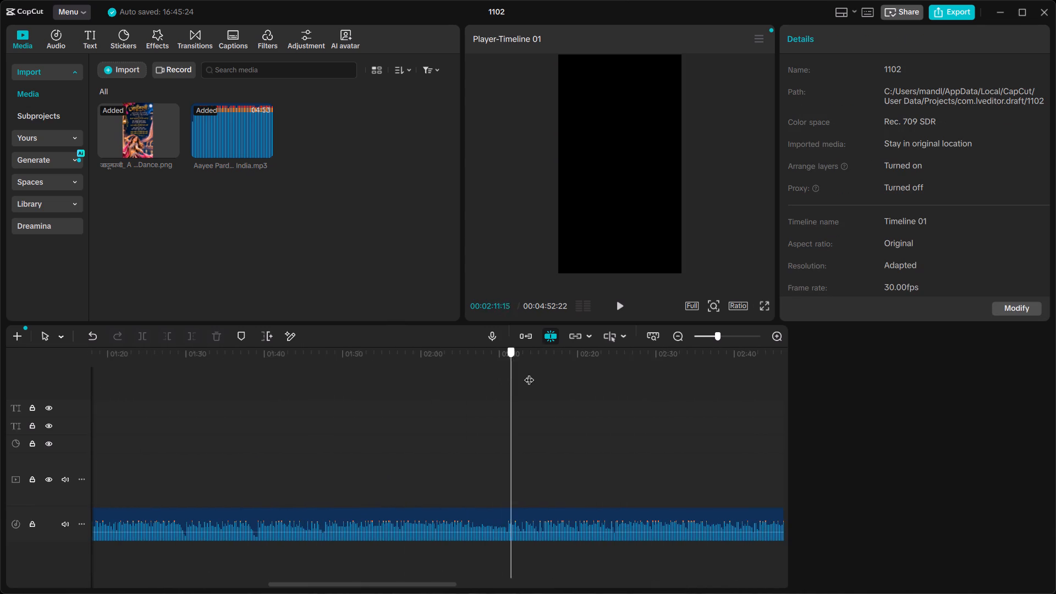
drag(529, 373, 745, 356)
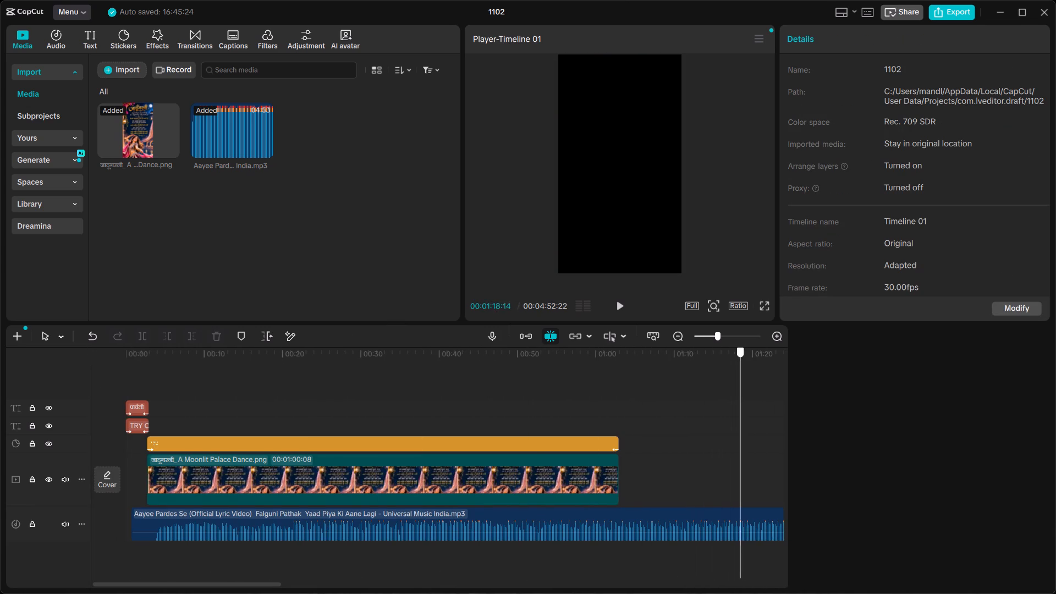
drag(745, 356, 748, 355)
click(748, 355)
key(space)
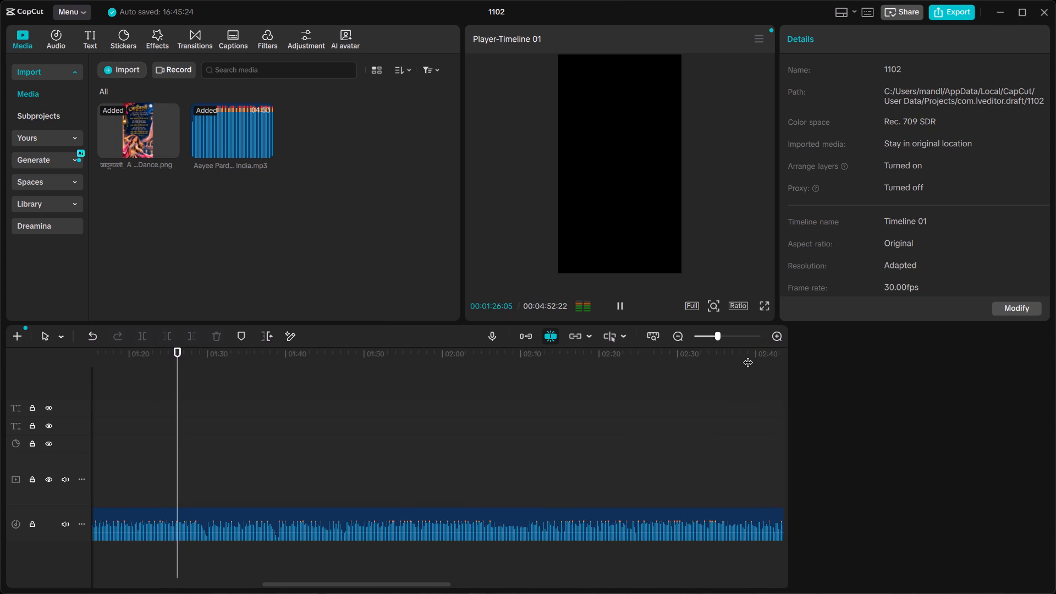
key(space)
key(space)
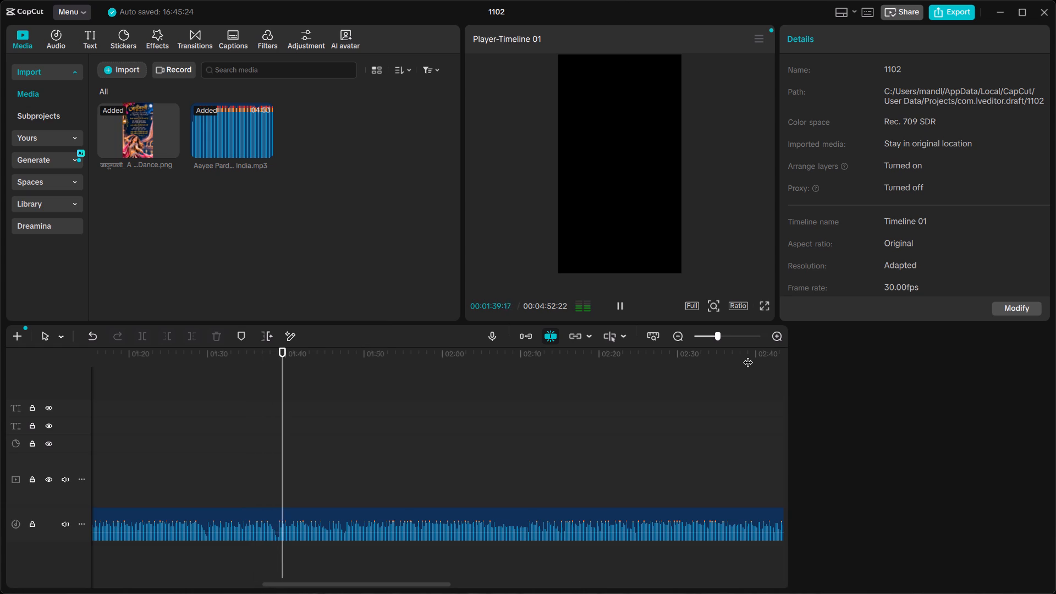
key(space)
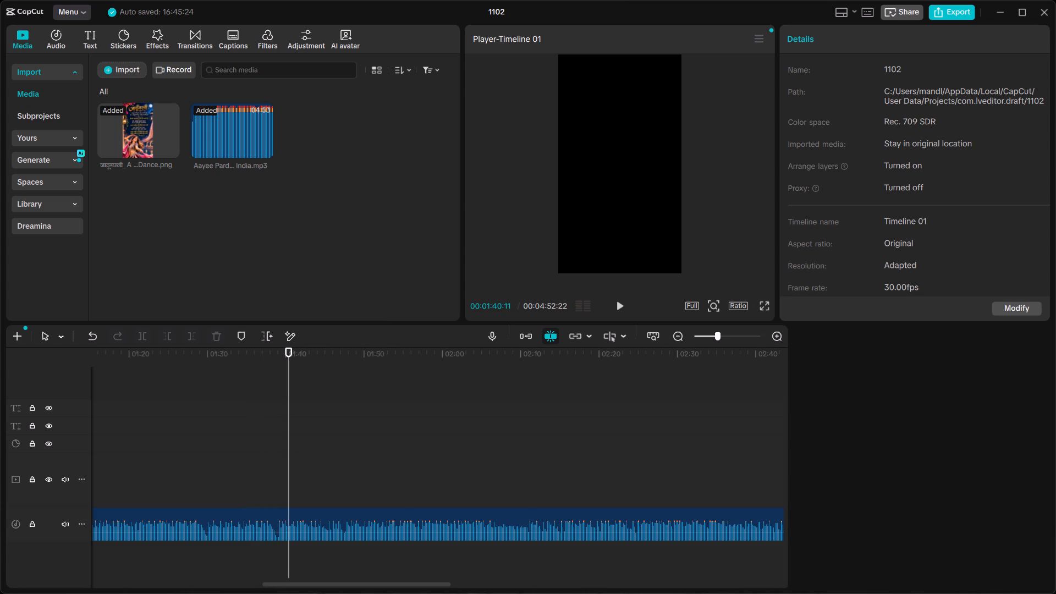
scroll(534, 417, left, 1)
scroll(534, 417, right, 1)
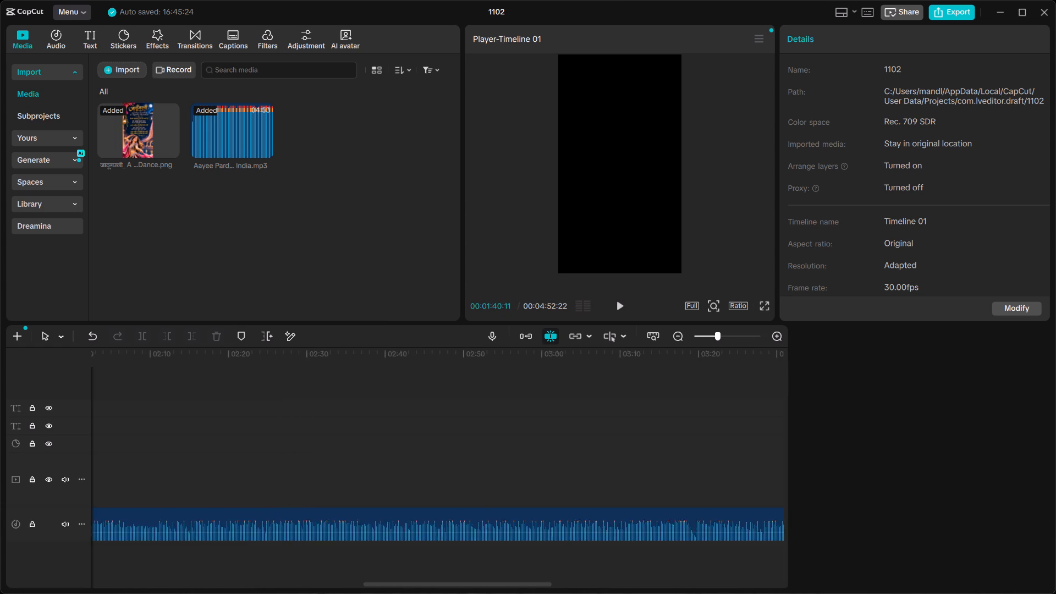
scroll(534, 417, right, 1)
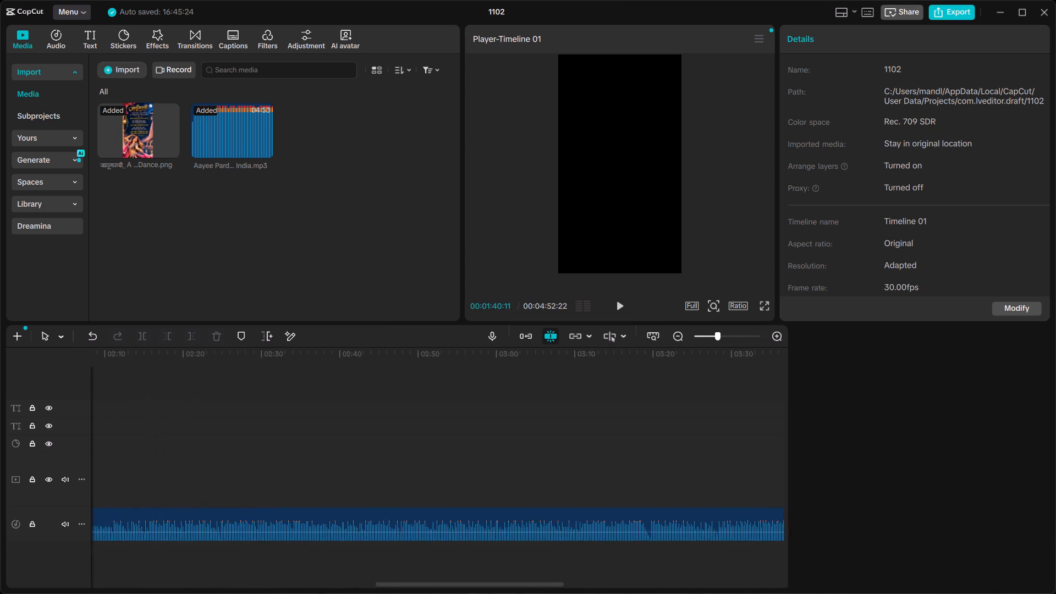
scroll(534, 417, right, 1)
click(592, 408)
key(space)
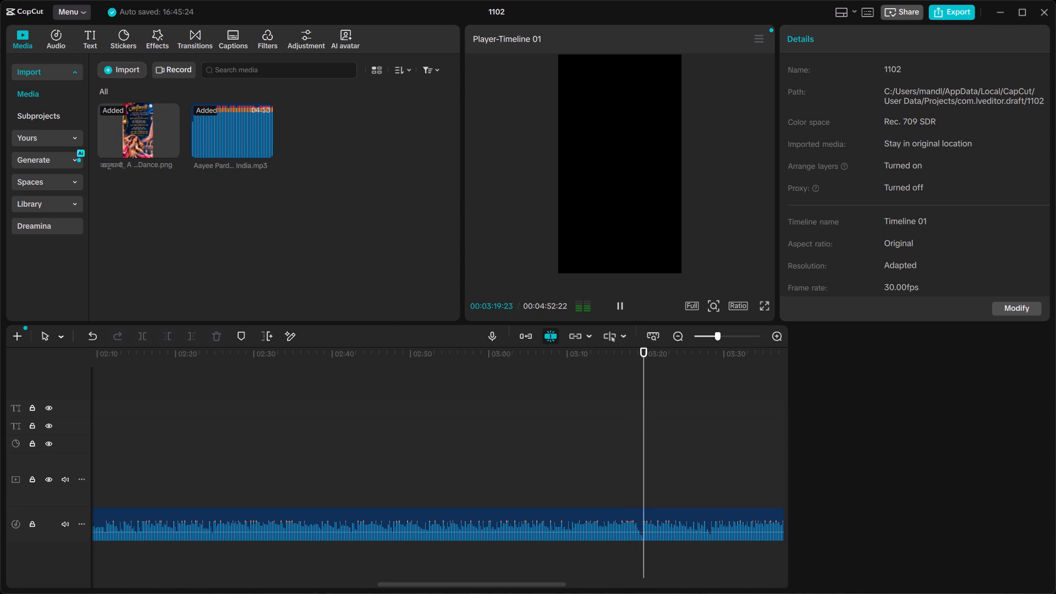
key(space)
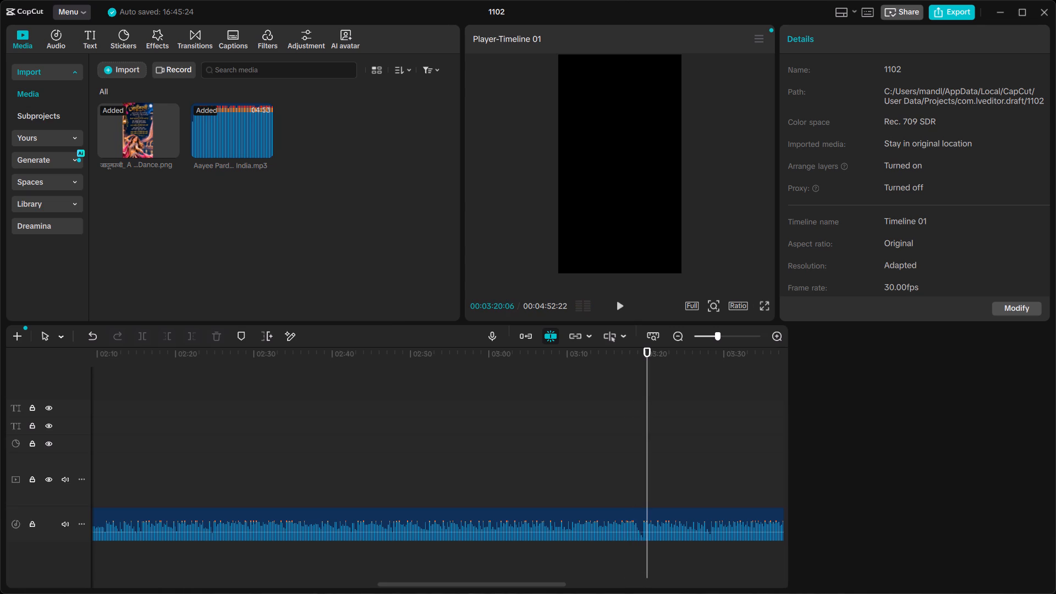
Split the song at 00:03:16:01 and delete the part before the cut.
click(604, 393)
drag(604, 393, 607, 393)
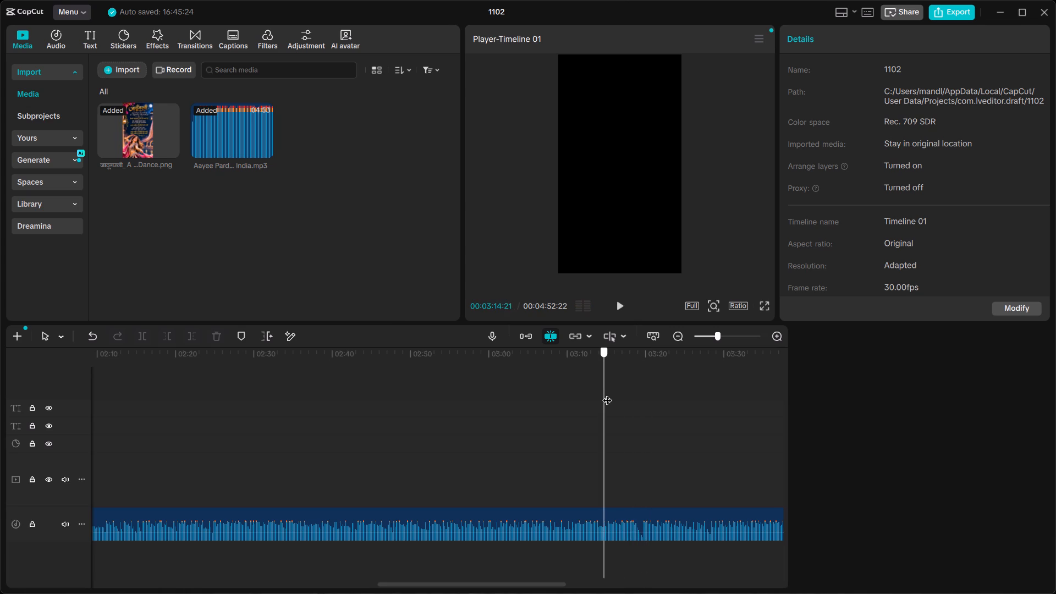
drag(607, 393, 614, 393)
key(b)
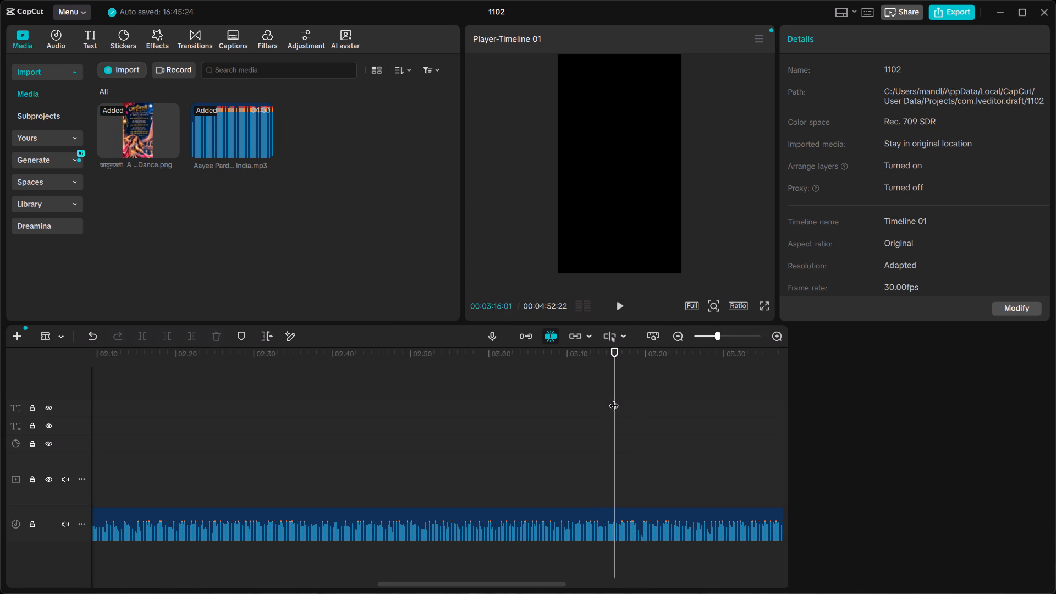
click(617, 520)
key(a)
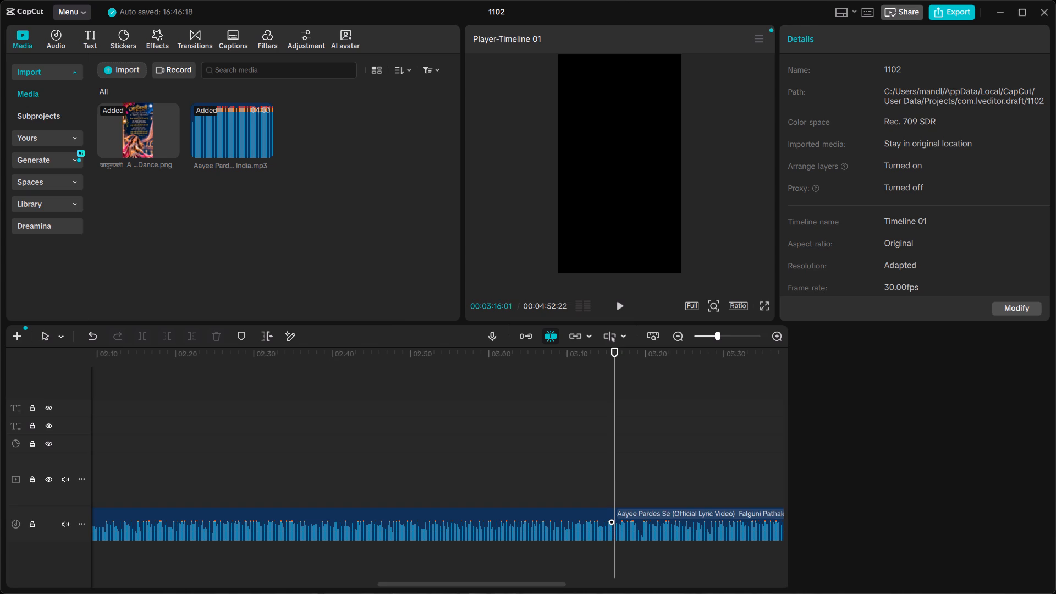
click(553, 527)
key(Delete)
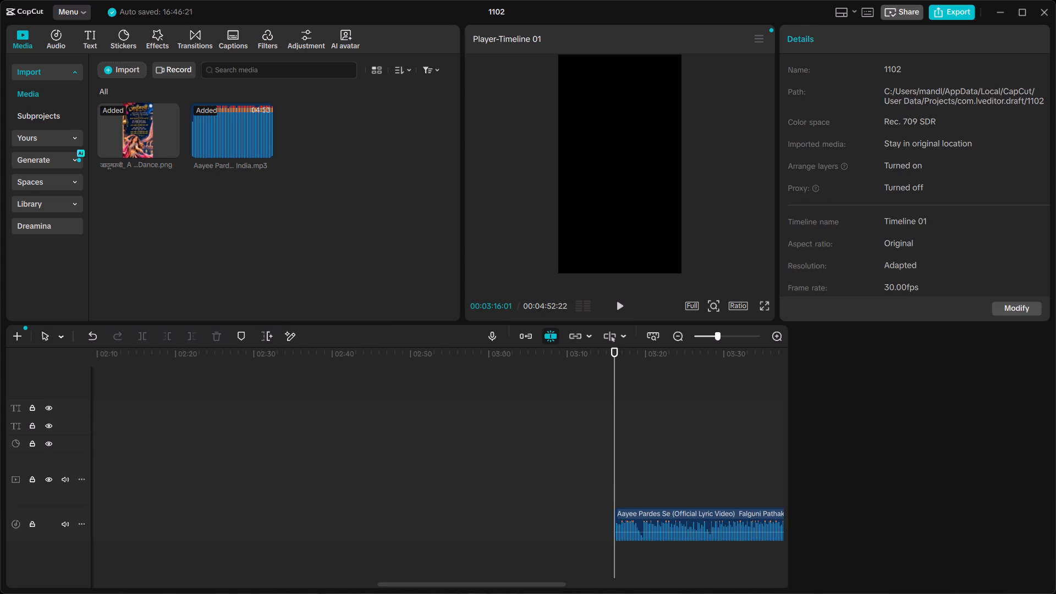
Move the remaining song clip back so it starts together with the image clip, at about 3 seconds.
drag(644, 520, 60, 537)
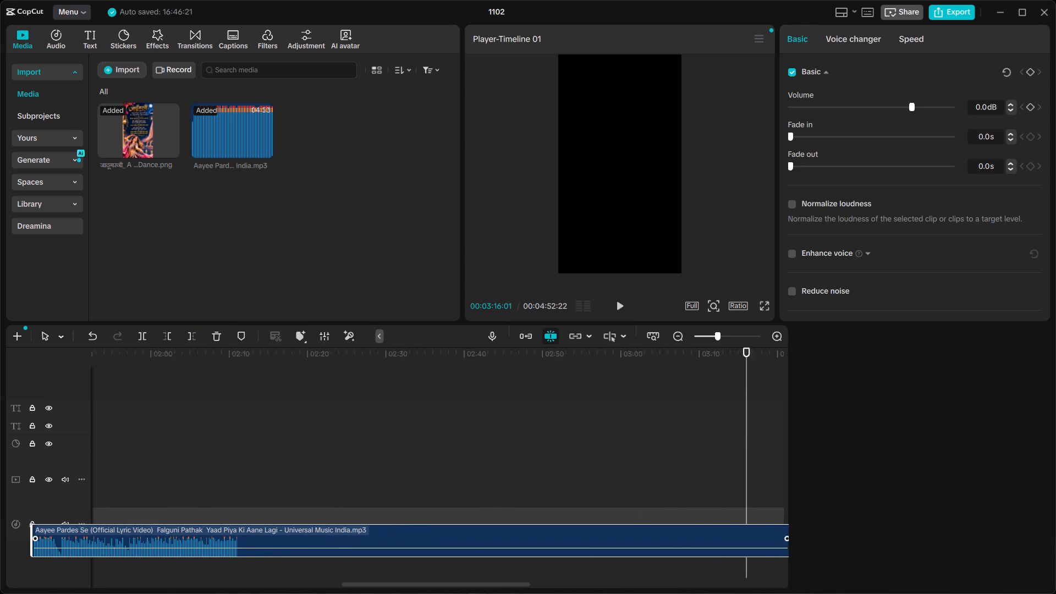
drag(60, 537, 163, 519)
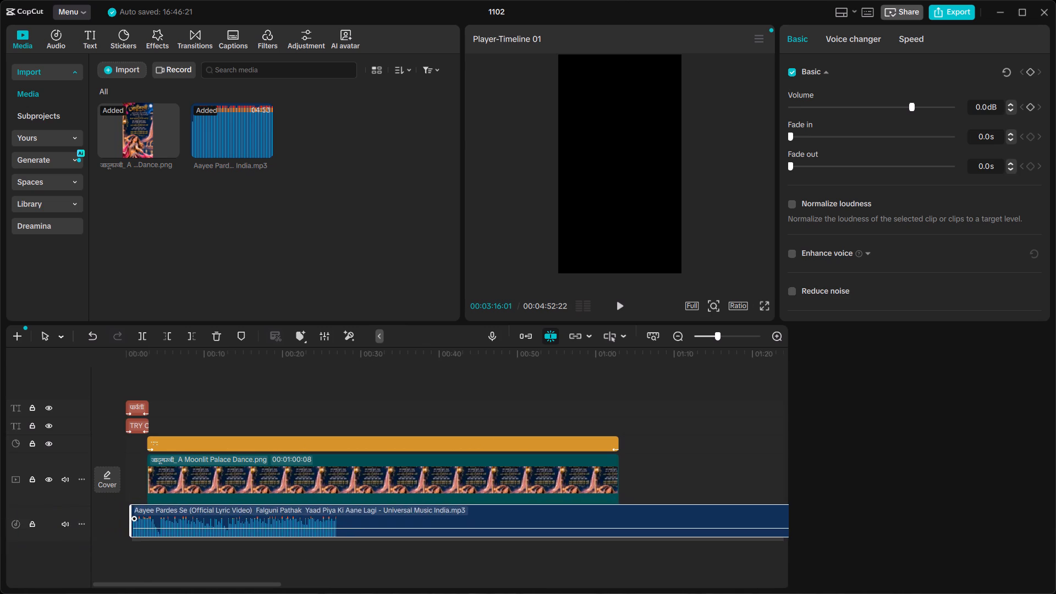
drag(163, 519, 182, 524)
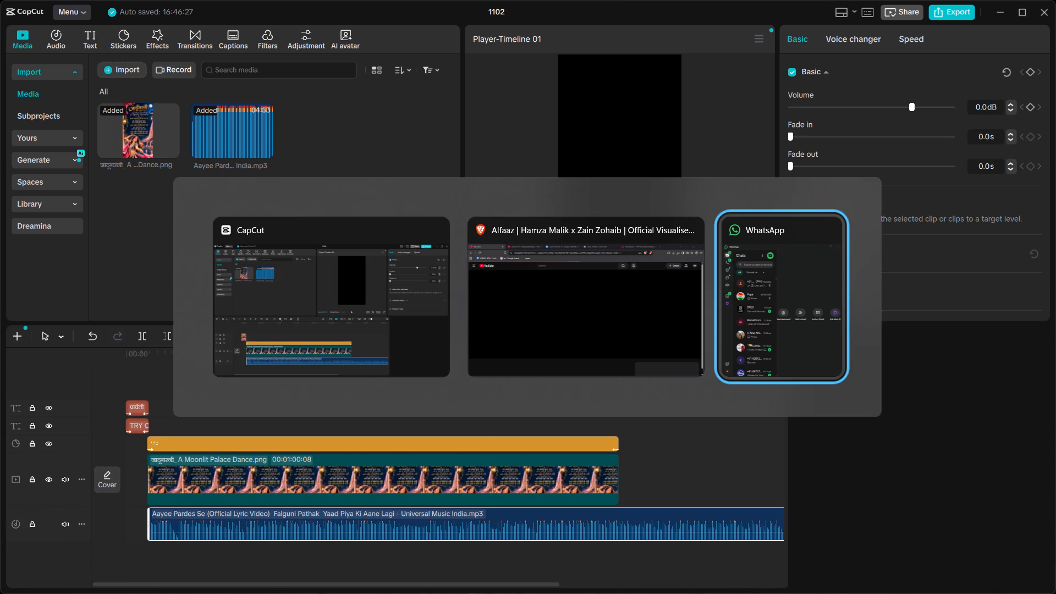
Preview the opening and shift the song clip to the very start of the timeline, under the titles.
key(space)
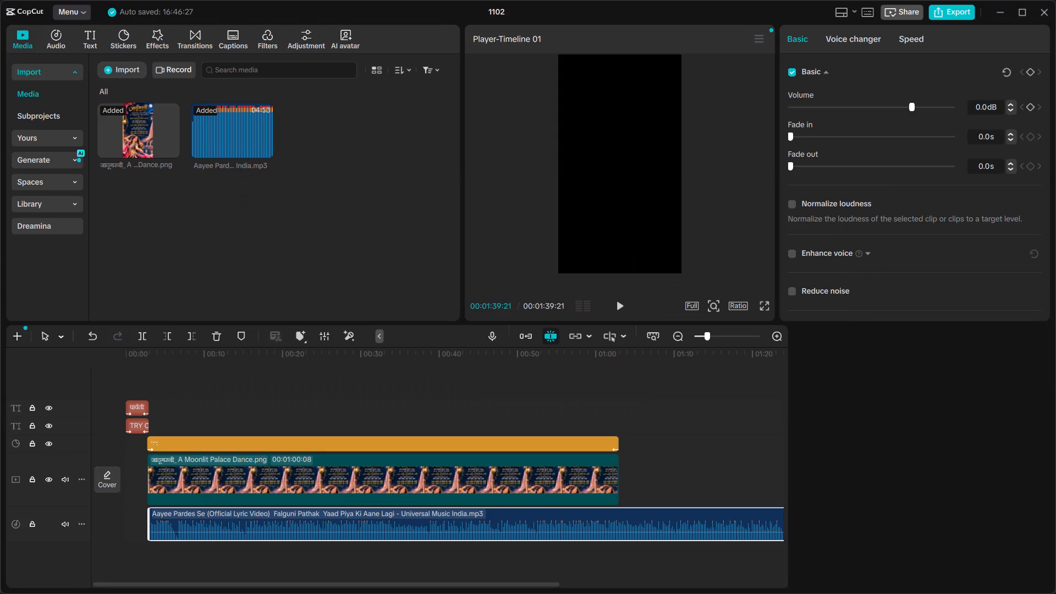
key(space)
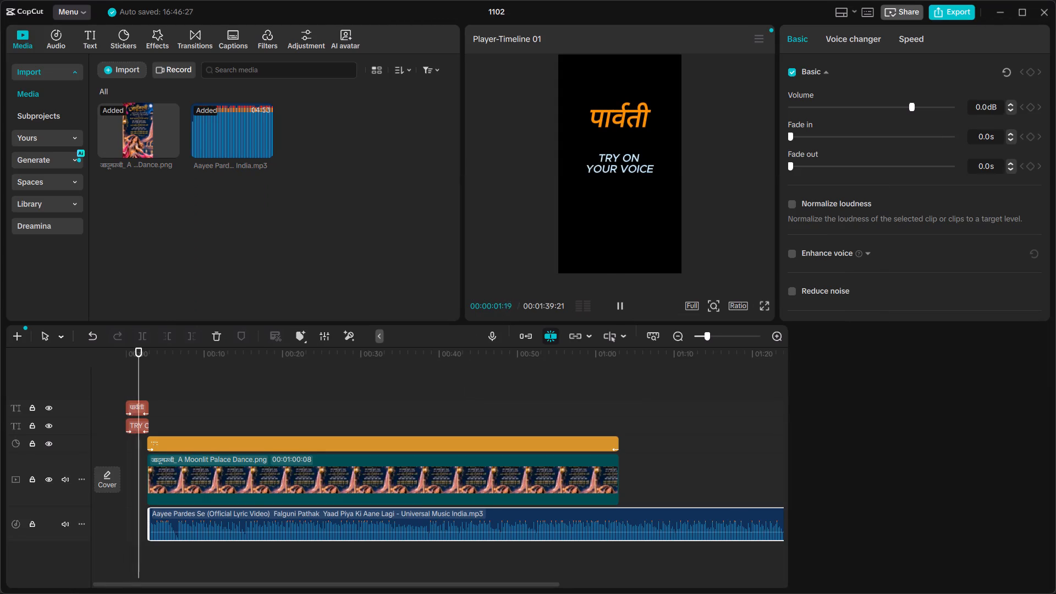
click(274, 555)
key(space)
drag(332, 519, 301, 516)
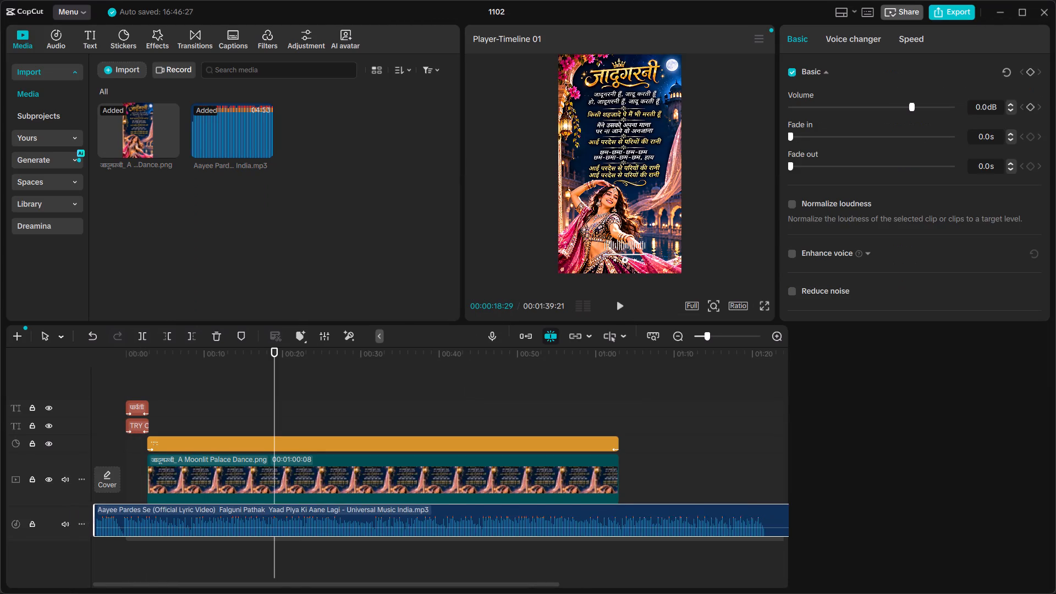
drag(301, 516, 305, 519)
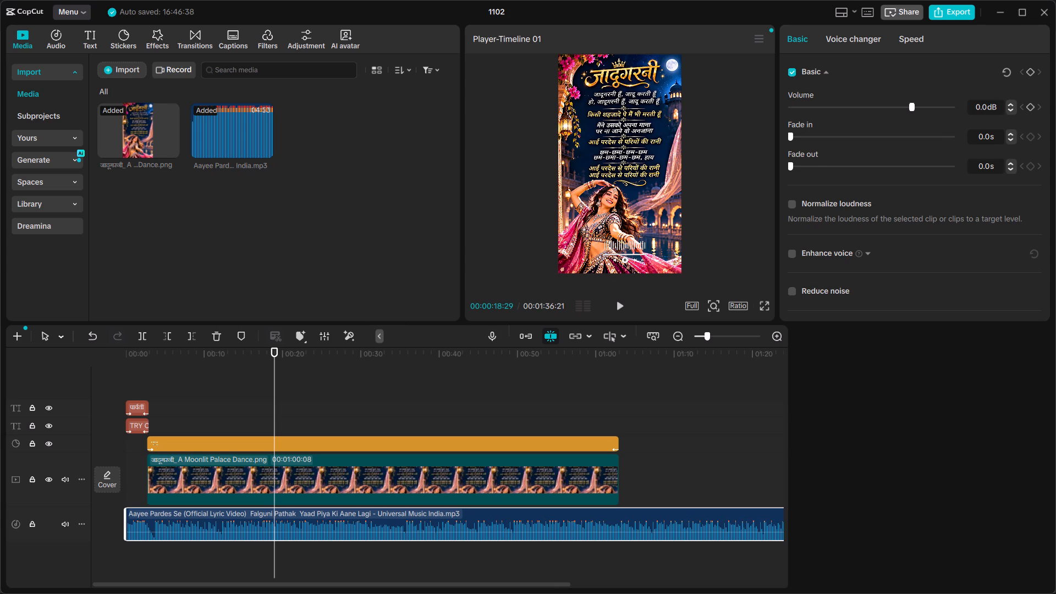
Play the video from the start and lower the waveform sticker on the poster to X 105, Y -1709.
click(116, 441)
key(space)
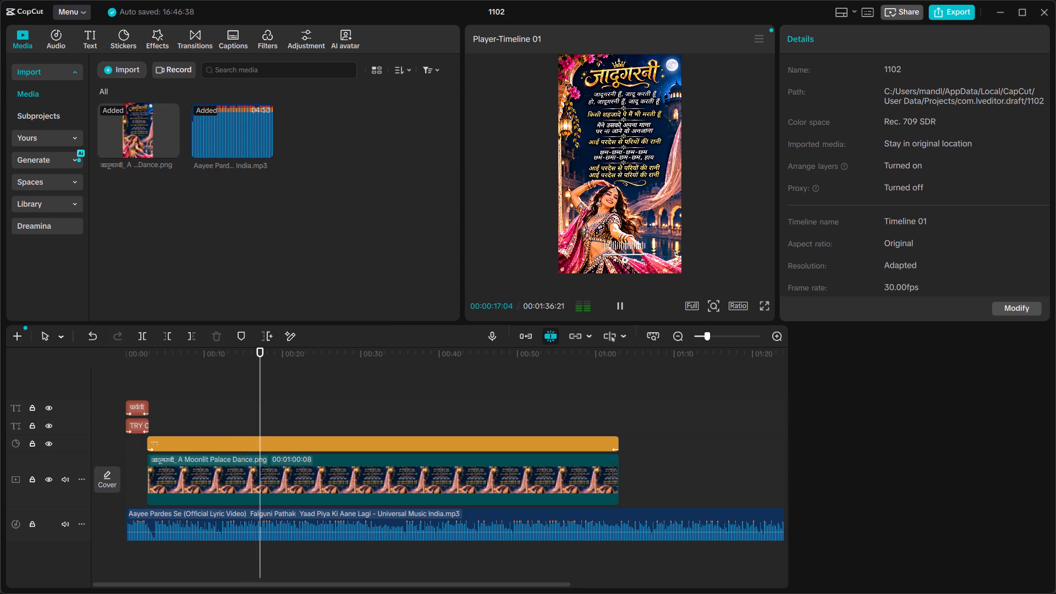
drag(618, 254, 618, 265)
key(space)
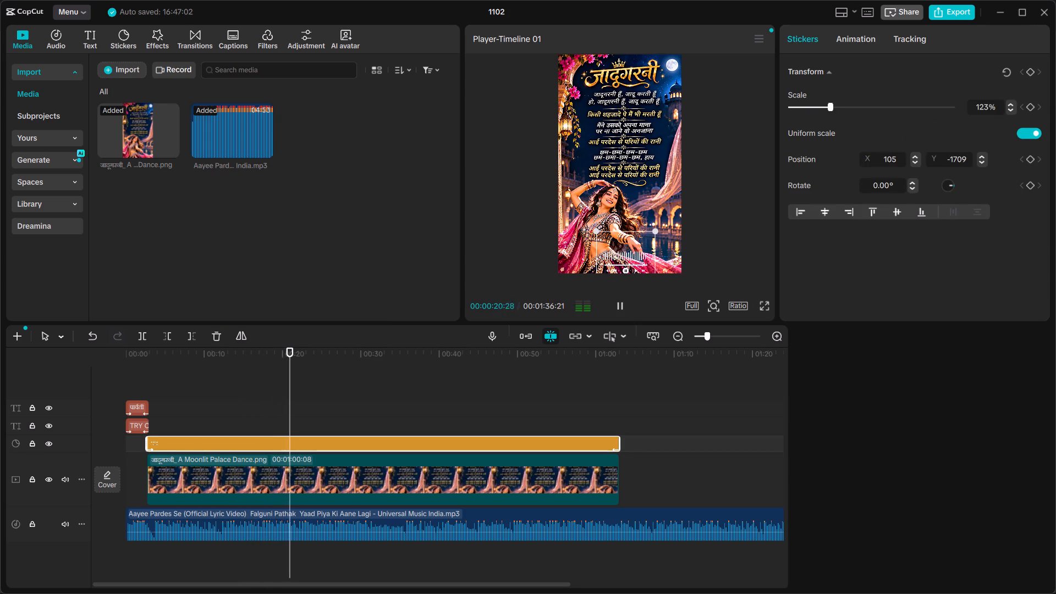
drag(631, 263, 631, 257)
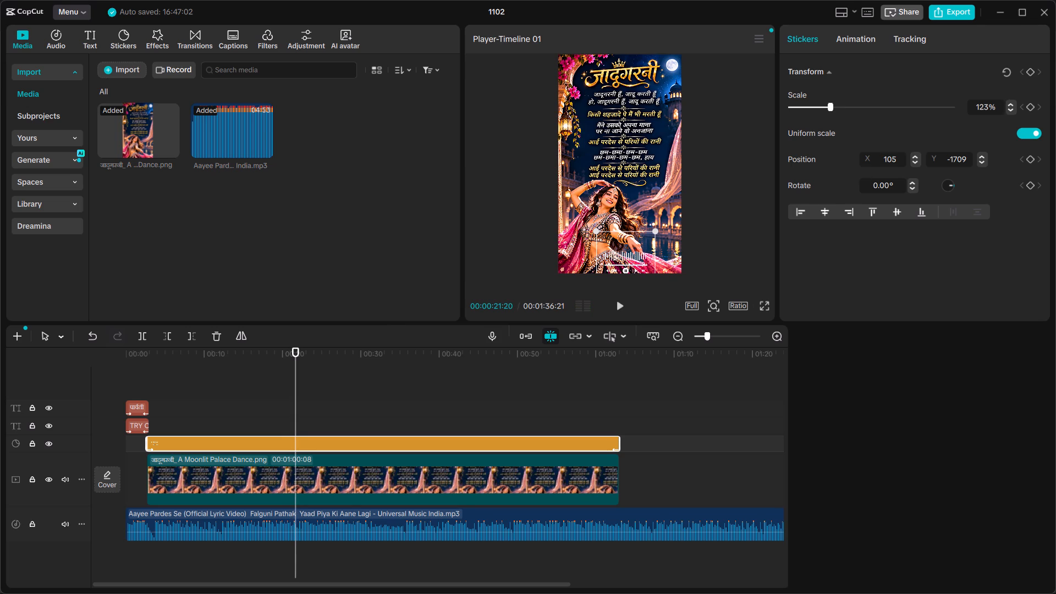
Replay from the start of the image clip and reposition the waveform sticker to X 93, Y -1691.
key(Up)
key(Up)
key(Up)
key(Up)
key(Up)
key(Down)
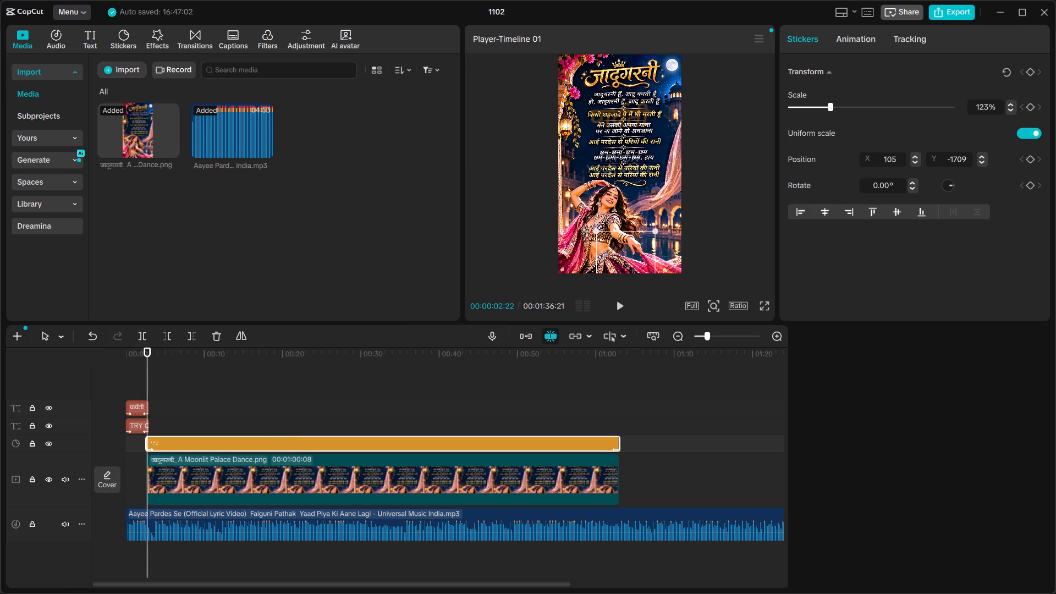
key(Down)
key(Down)
key(Up)
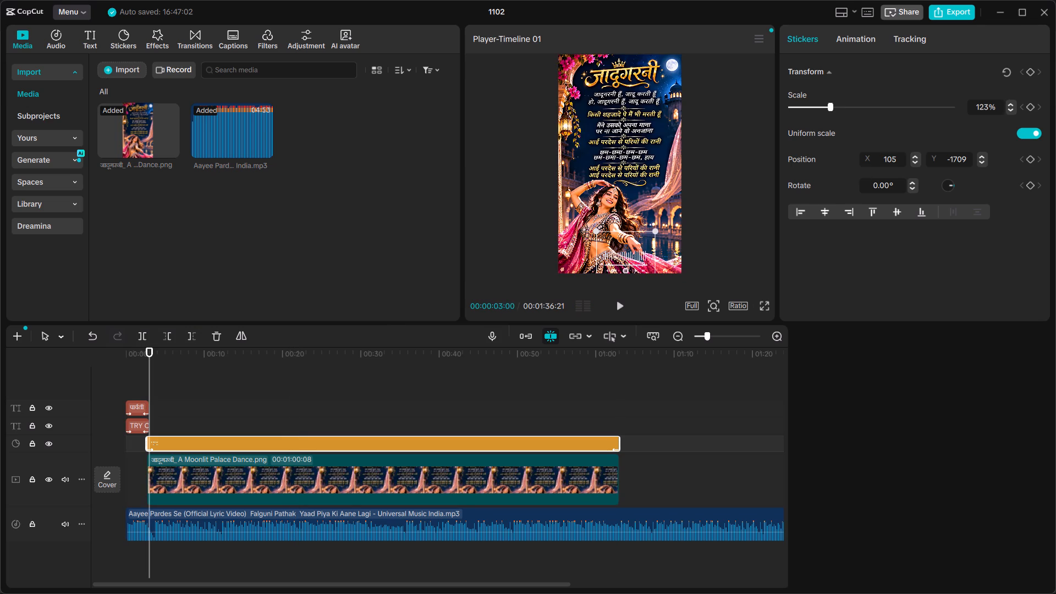
key(space)
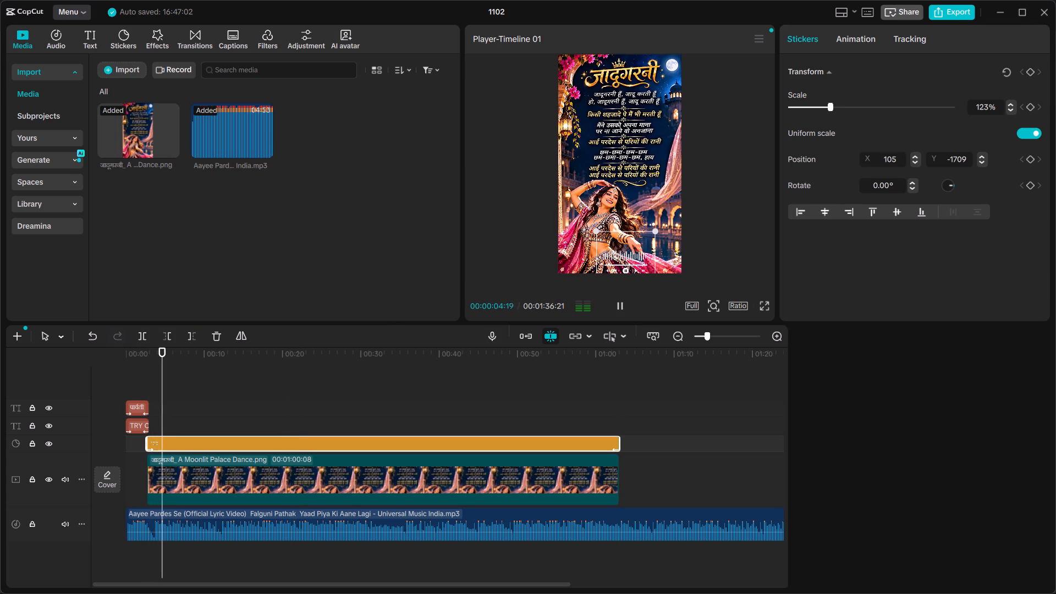
click(637, 243)
key(space)
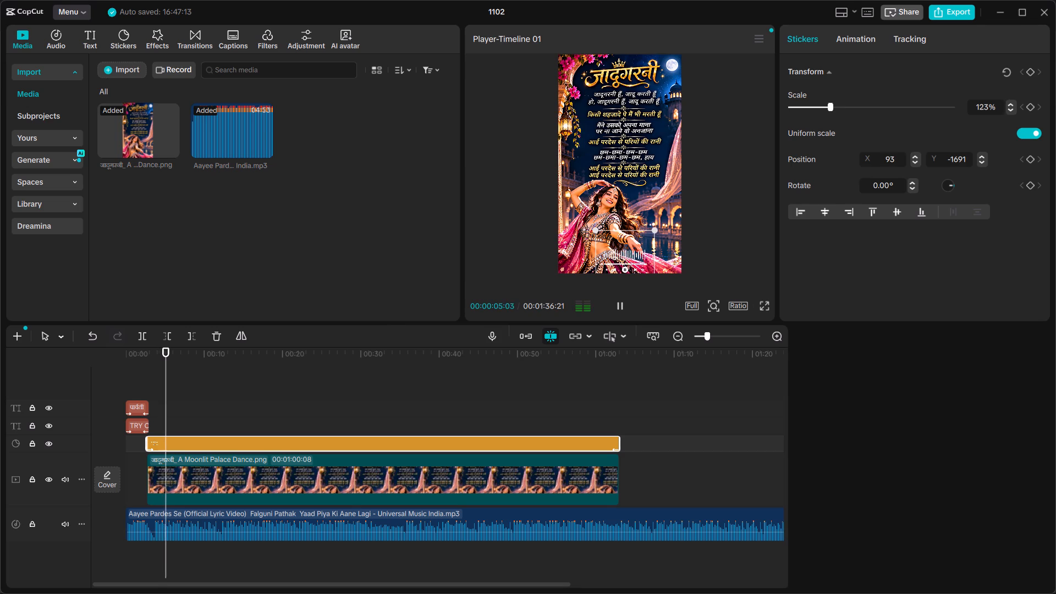
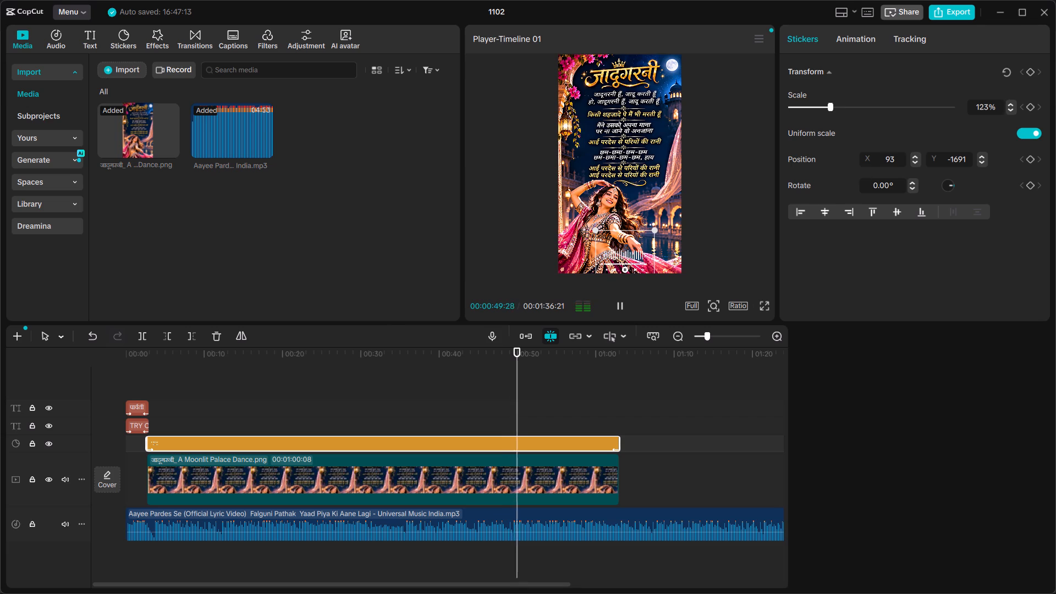
Pause playback and split both the song clip and the poster image clip at 00:00:49:12.
key(space)
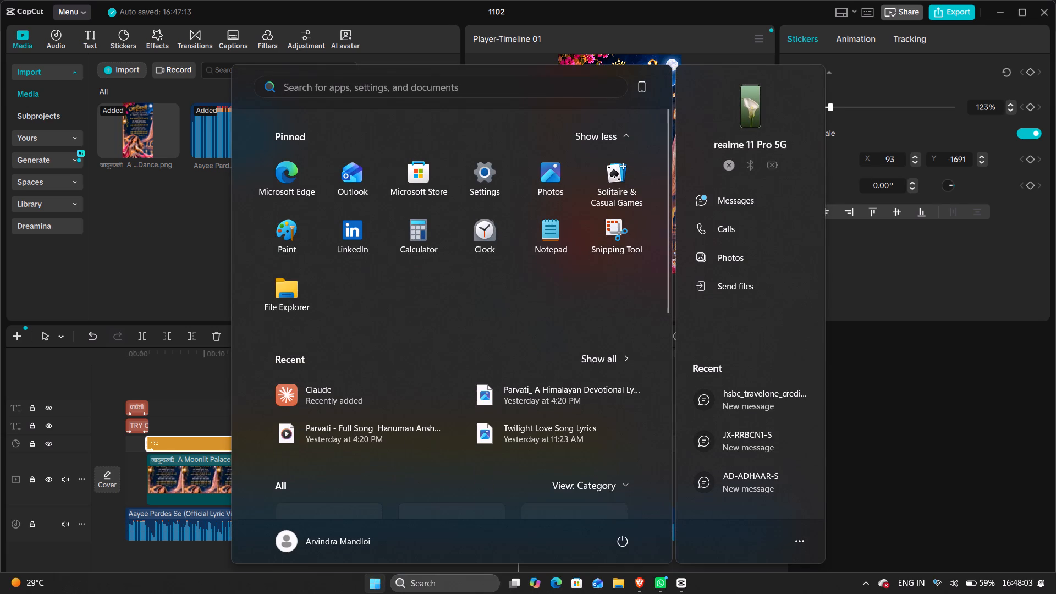
click(907, 454)
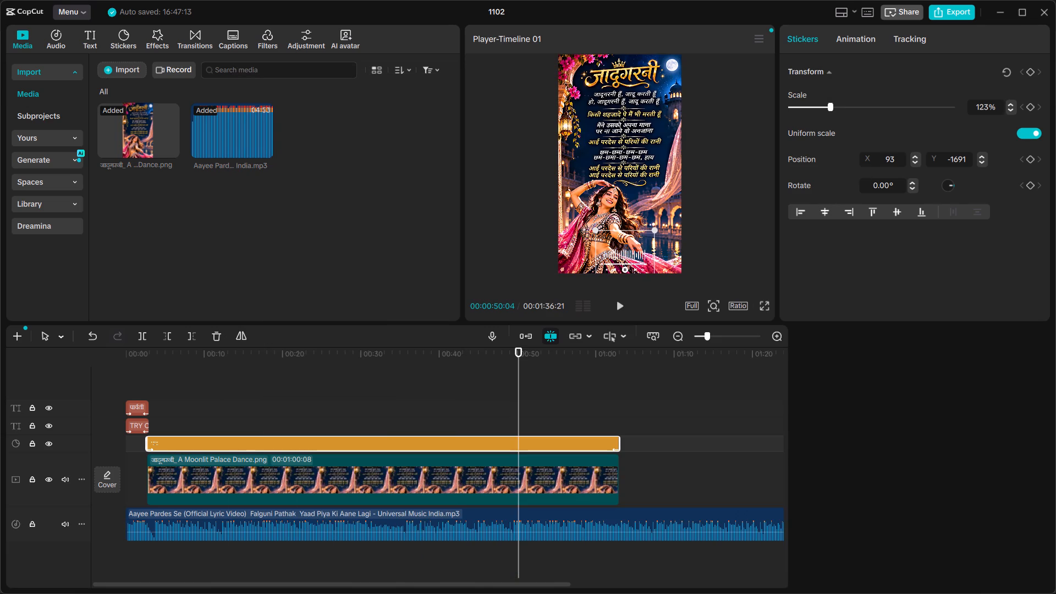
key(b)
key(Left)
key(Left)
key(Left)
key(Left)
key(Left)
key(Left)
key(Left)
key(Left)
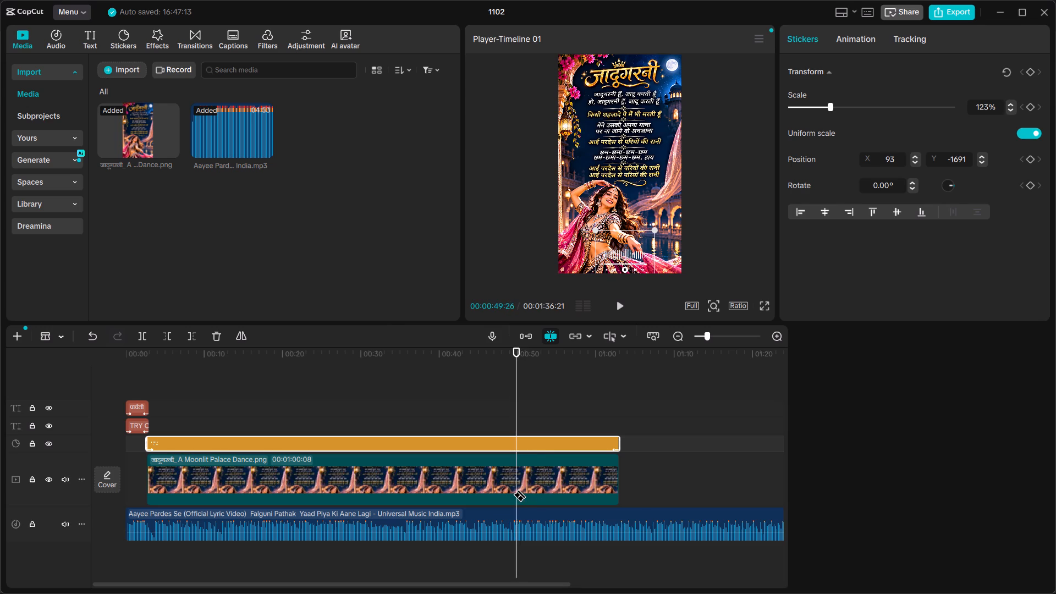
key(Left)
key(Left)
key(Left)
key(Left)
key(Left)
key(Left)
key(Left)
key(Left)
key(Left)
key(Left)
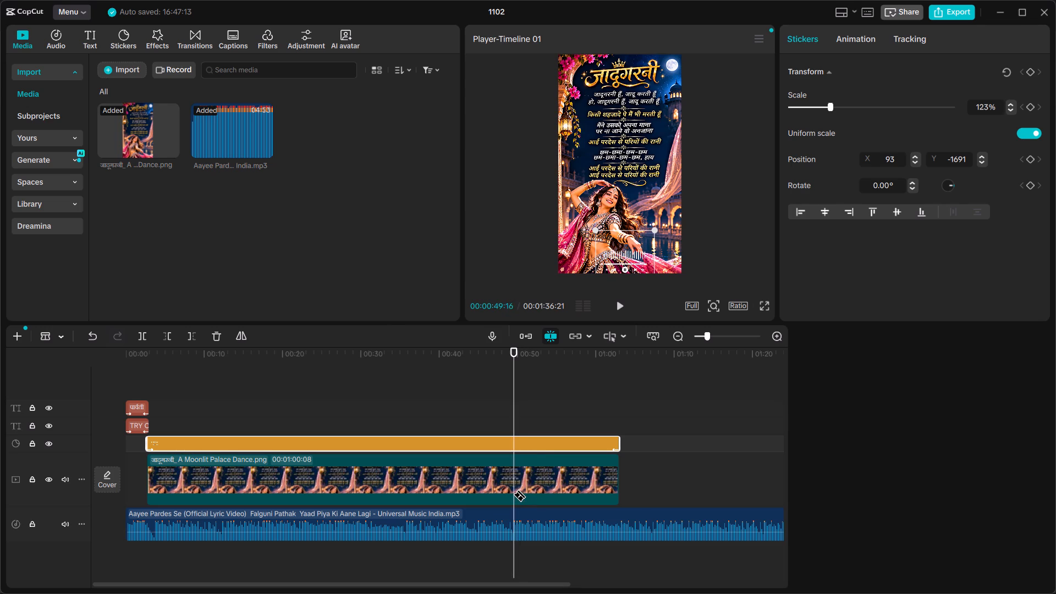
key(Left)
key(Left)
key(Left)
key(Left)
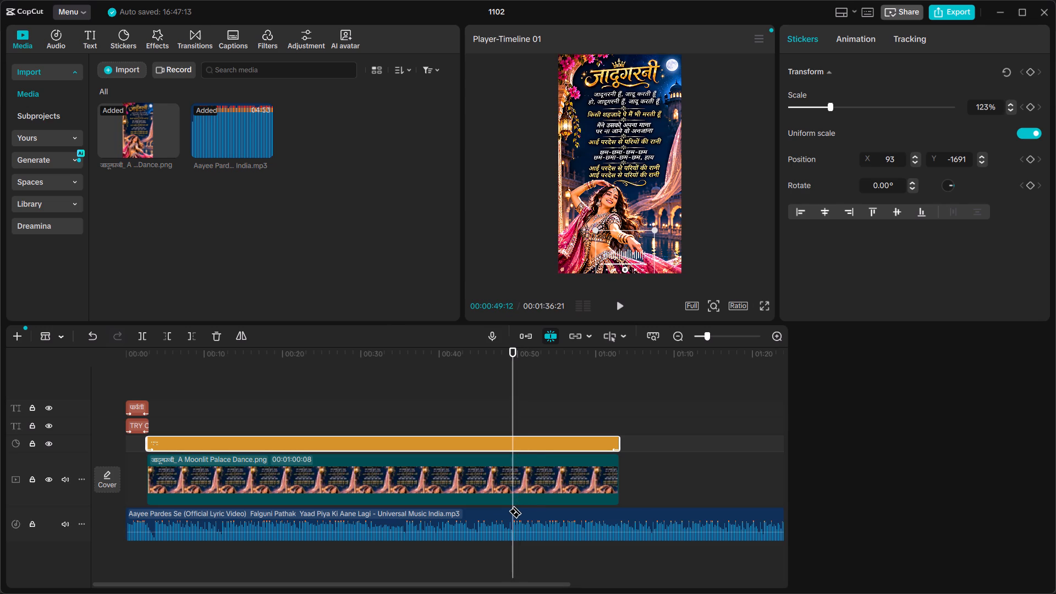
click(515, 505)
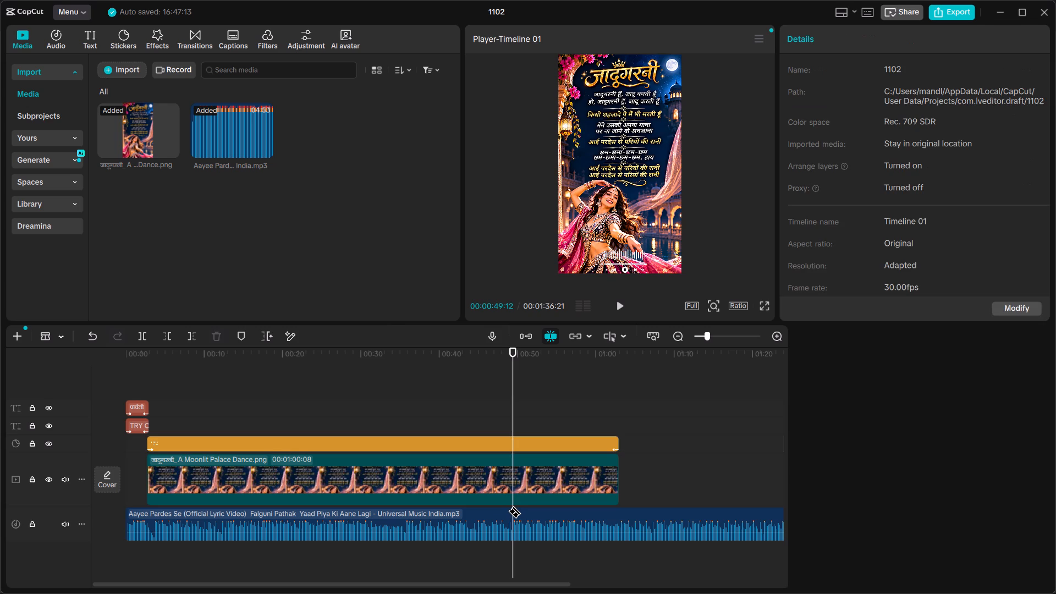
click(516, 514)
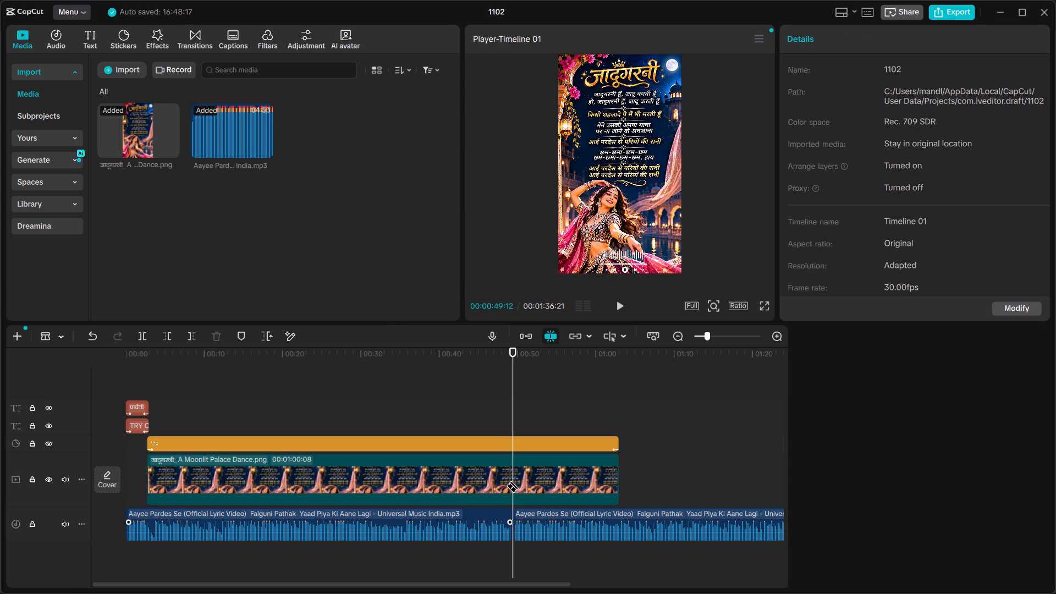
click(517, 480)
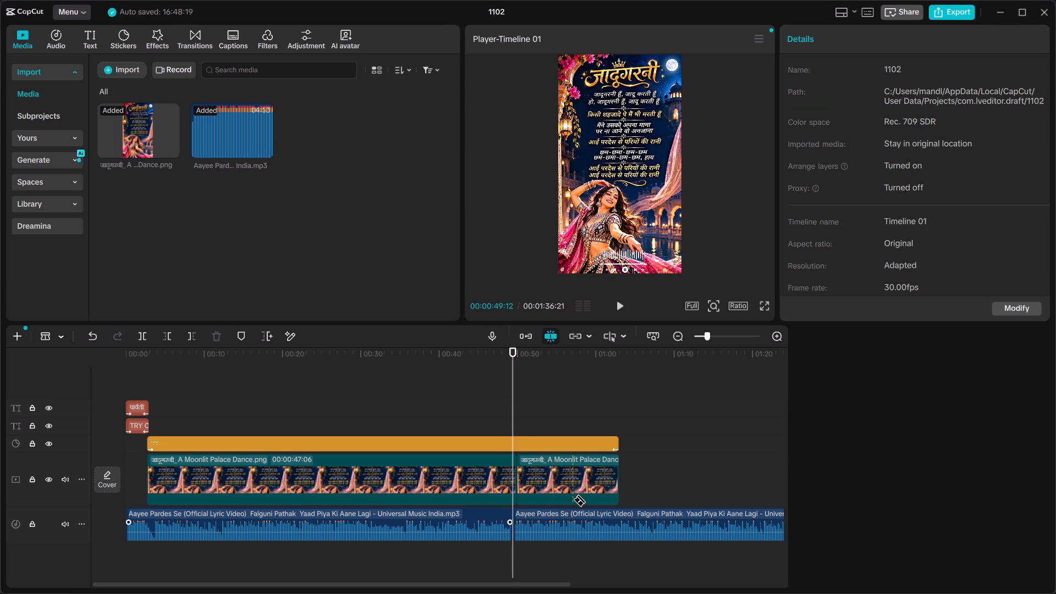
Delete the trailing pieces of the poster image and the song after the split.
key(a)
drag(704, 476, 601, 526)
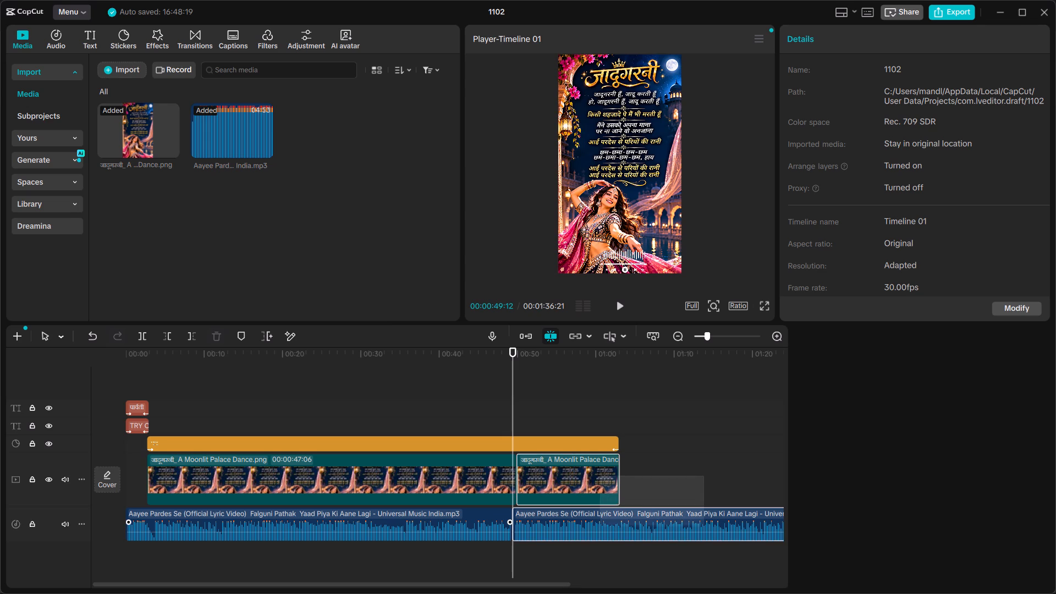
drag(601, 526, 601, 527)
key(Delete)
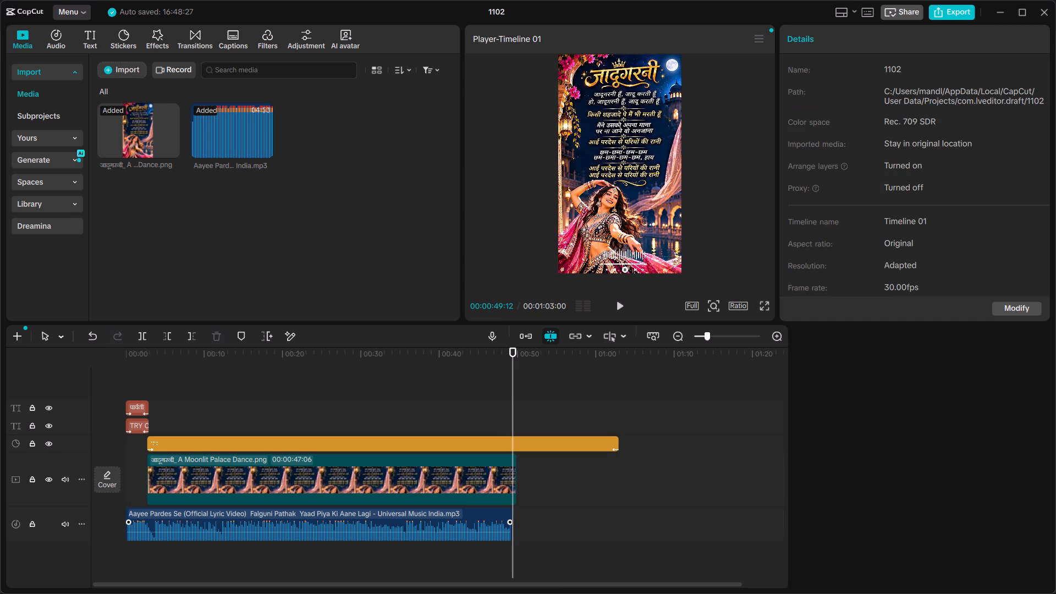
Trim the waveform sticker clip's end back to line up with the end of the poster clip.
click(603, 449)
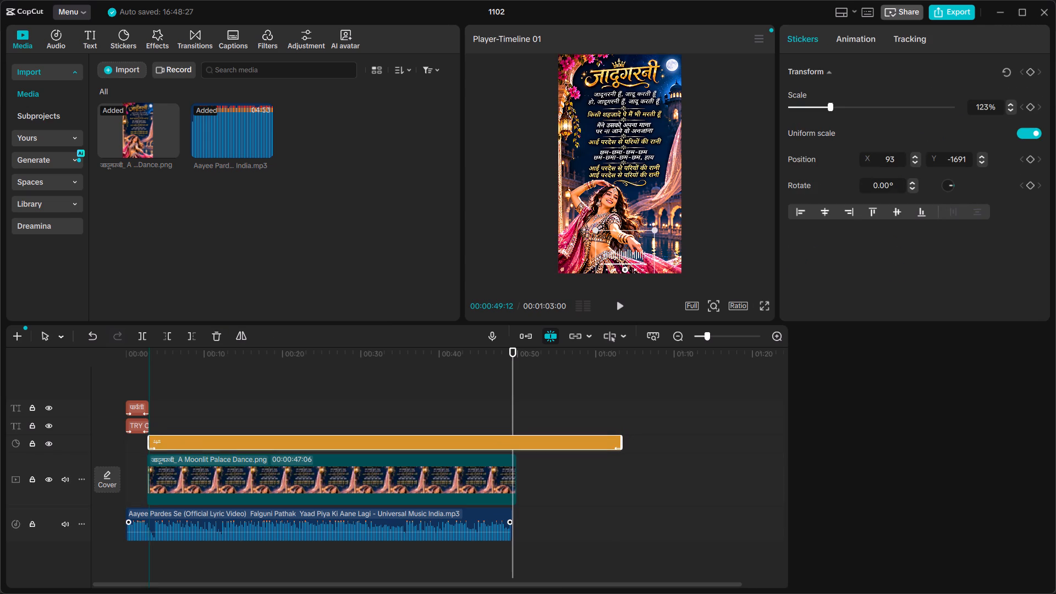
drag(624, 440, 566, 452)
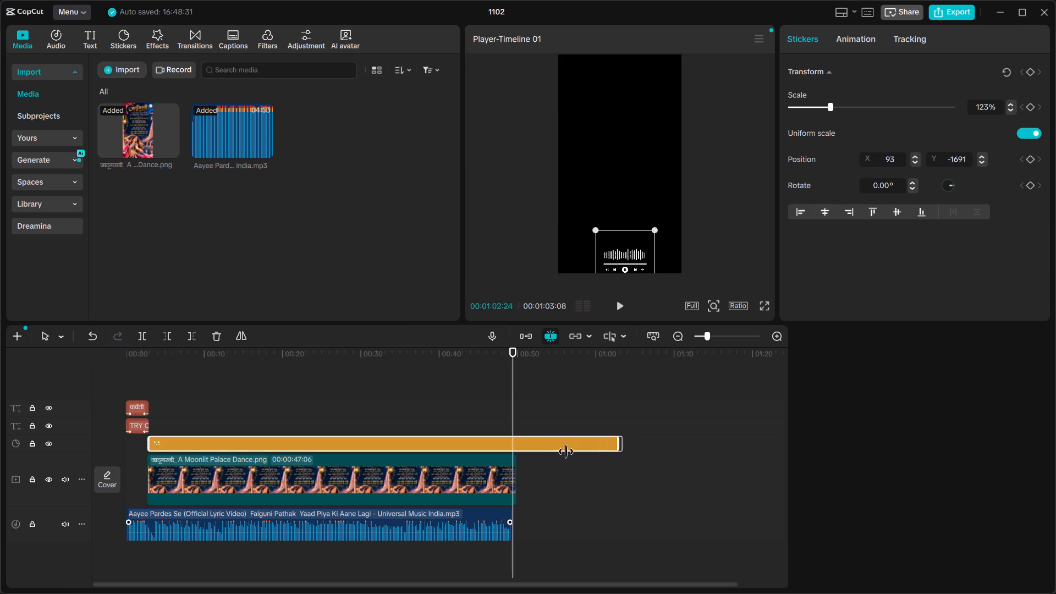
drag(566, 452, 518, 461)
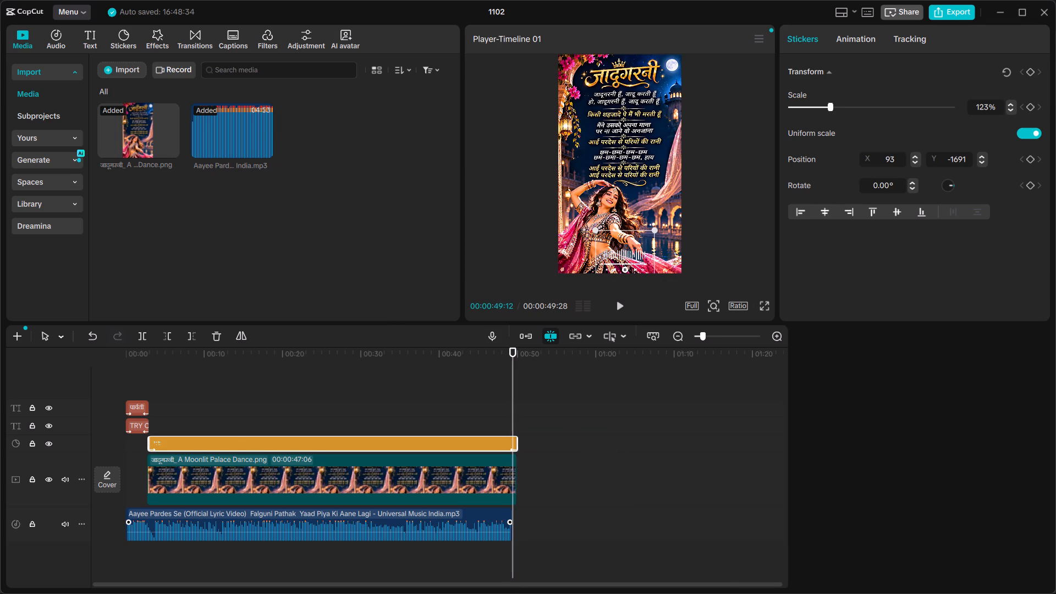
drag(178, 414, 161, 417)
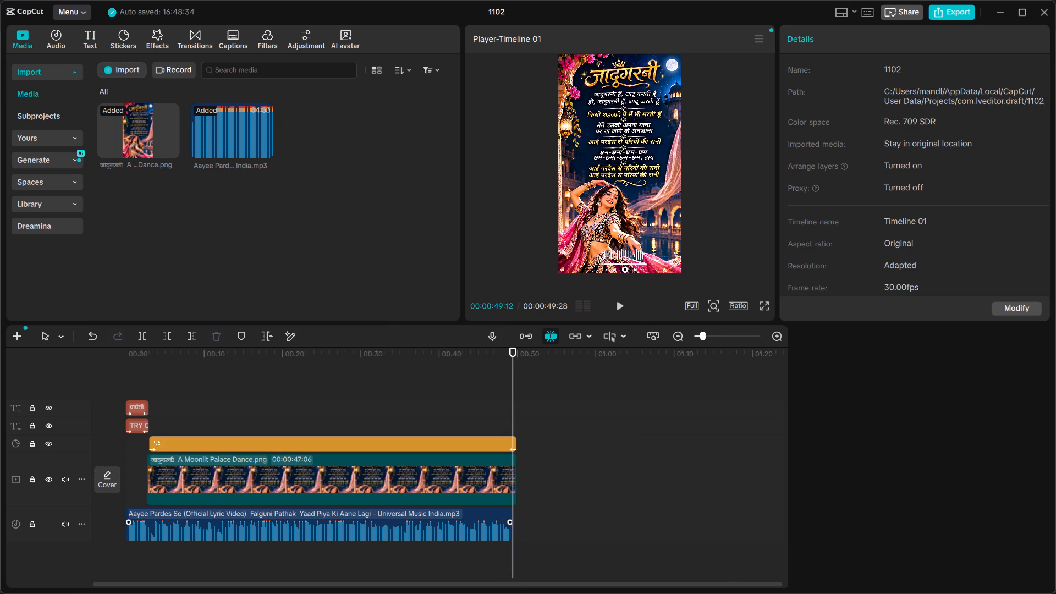
Apply a 0.5 s Fade In and a 0.5 s Fade Out animation to the poster image clip.
click(365, 466)
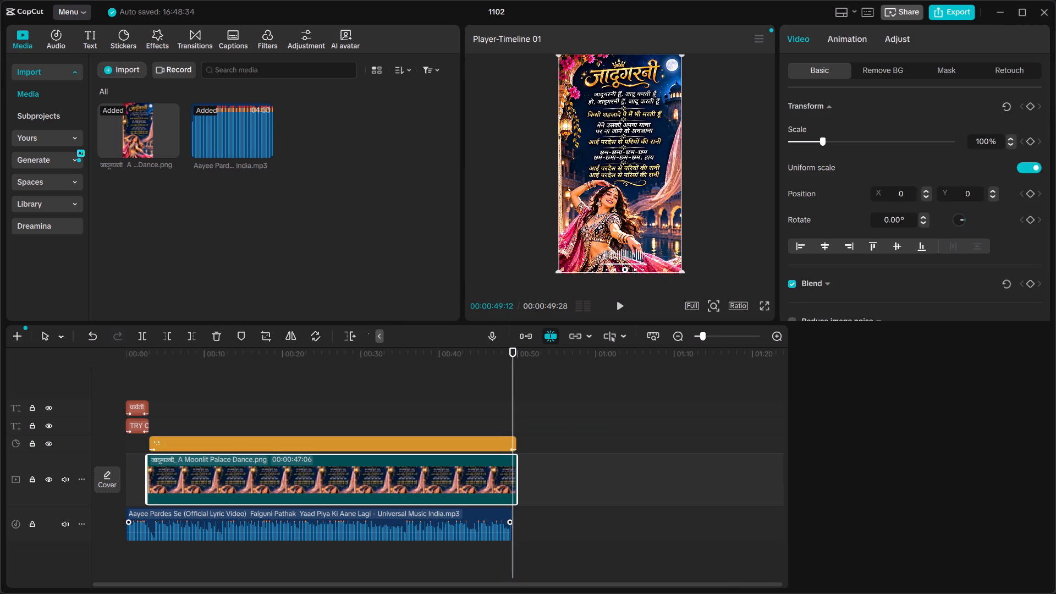
click(839, 38)
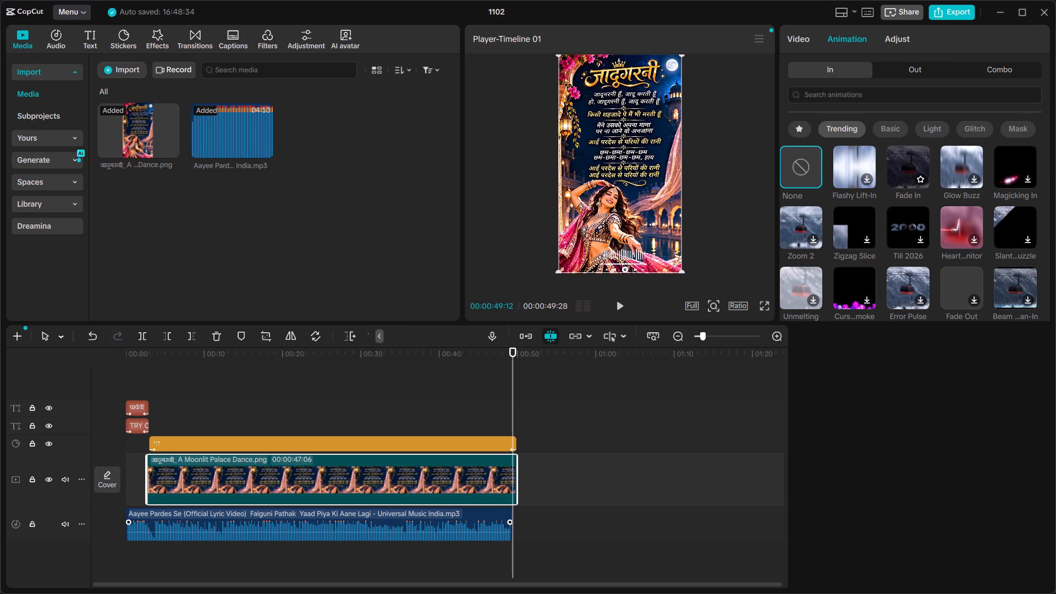
click(908, 159)
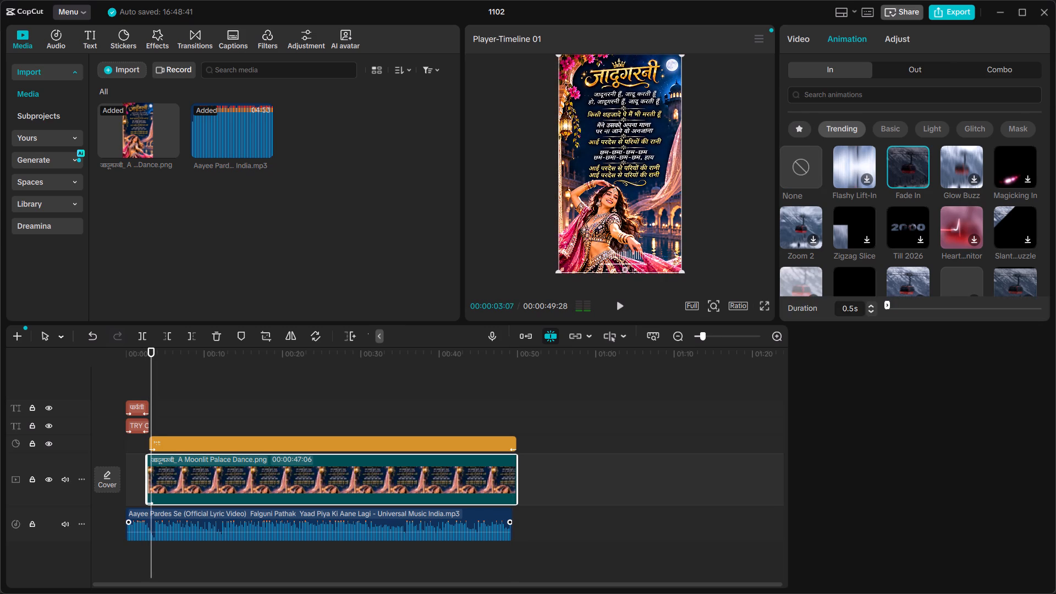
click(893, 73)
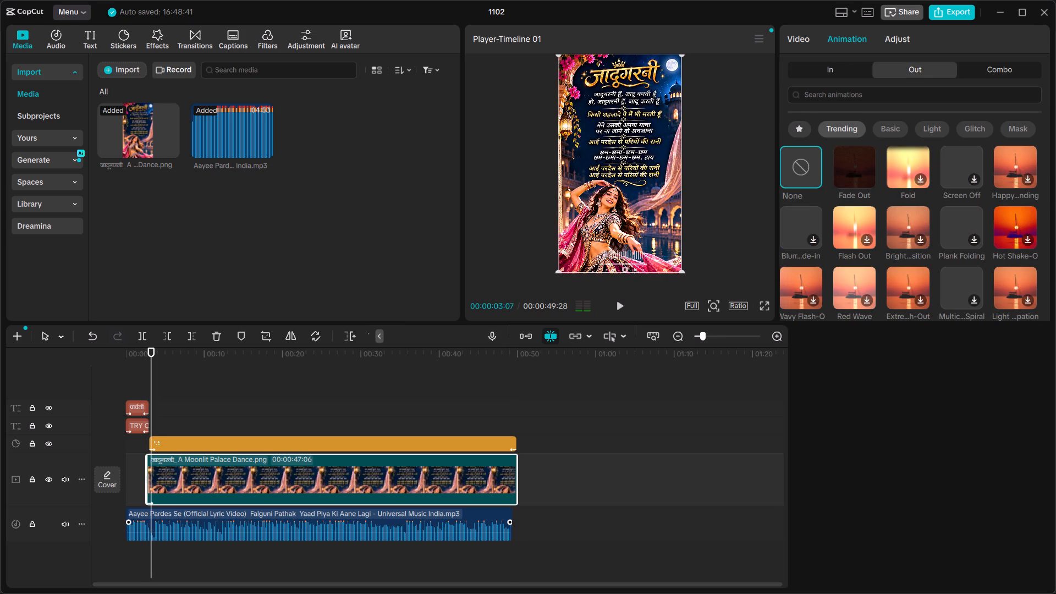
click(844, 179)
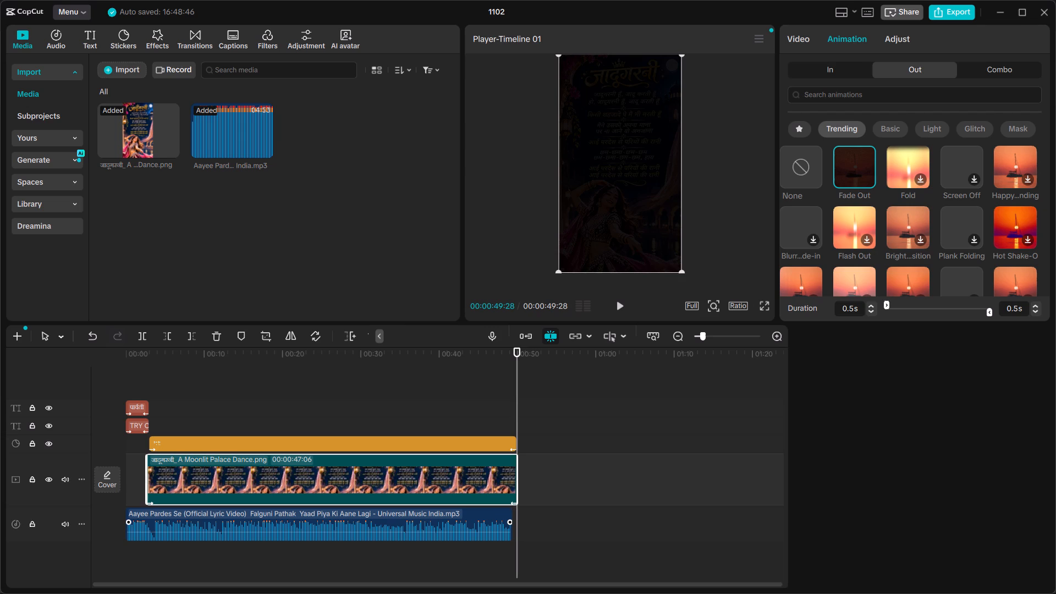
Shift the poster clip slightly later so it starts together with the waveform sticker clip.
drag(458, 457, 472, 456)
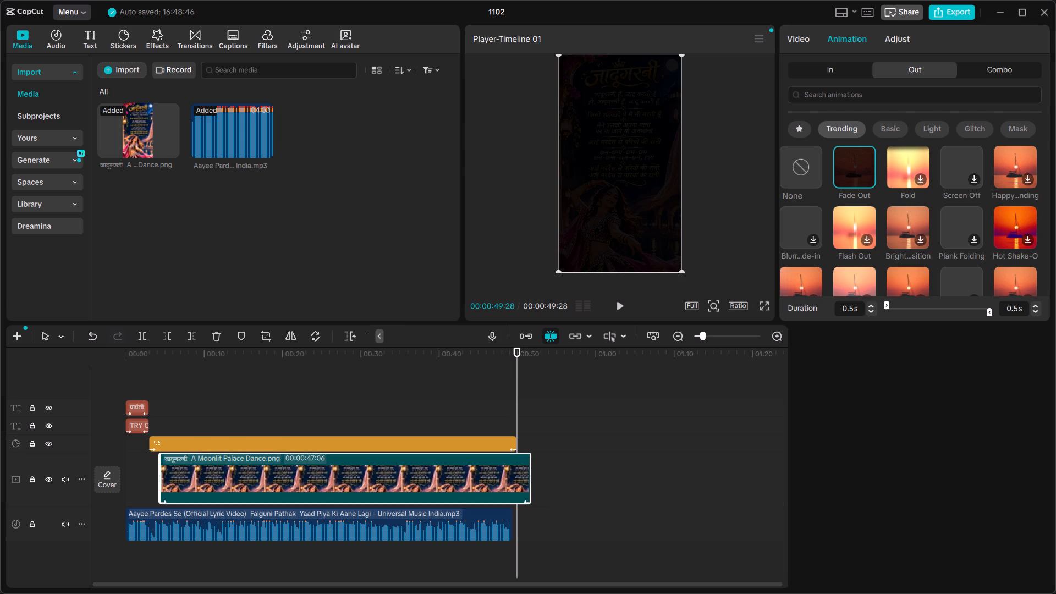
drag(472, 456, 463, 459)
Preview the ending and trim the poster clip and the waveform sticker to finish with the song at 00:00:49:12.
double_click(274, 387)
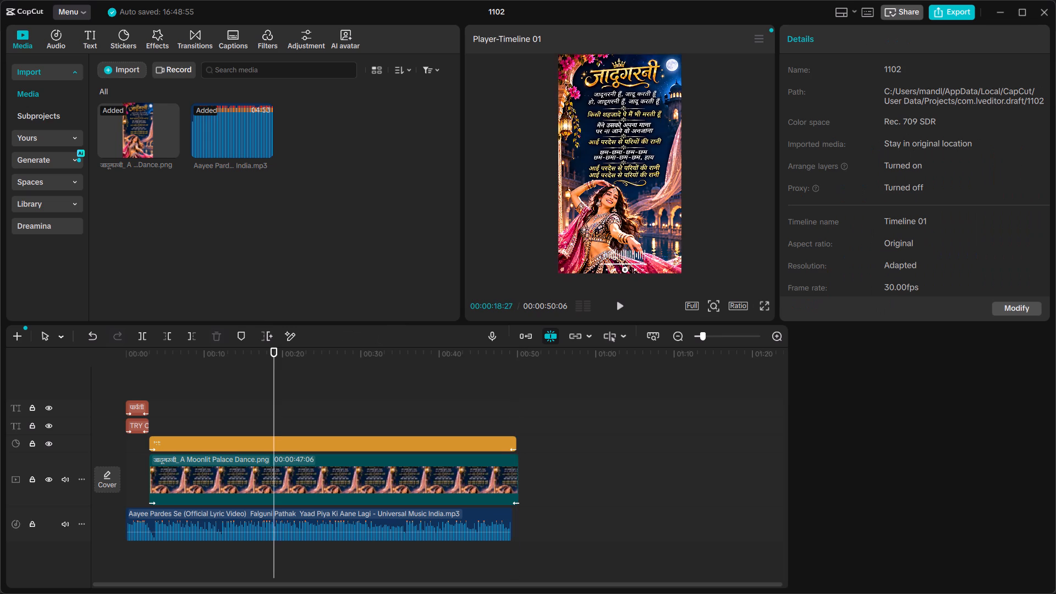
click(424, 413)
key(space)
key(space)
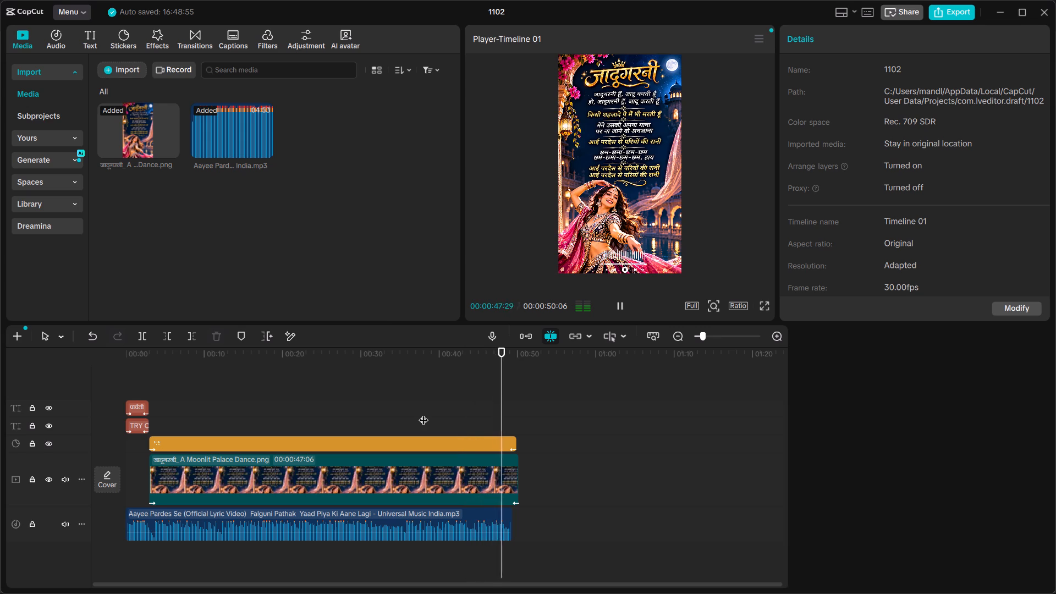
key(space)
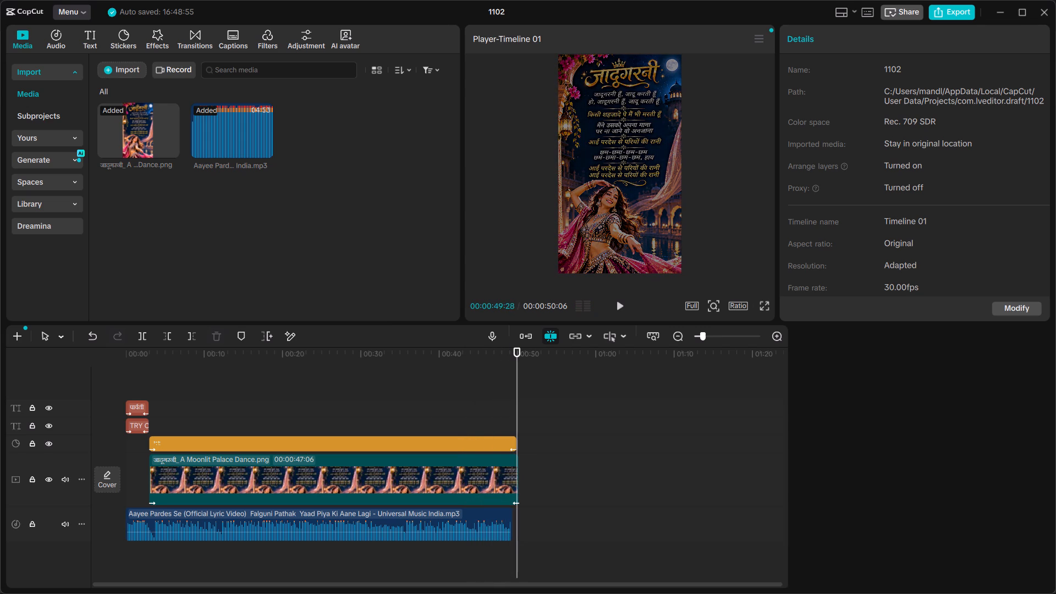
drag(518, 471, 509, 474)
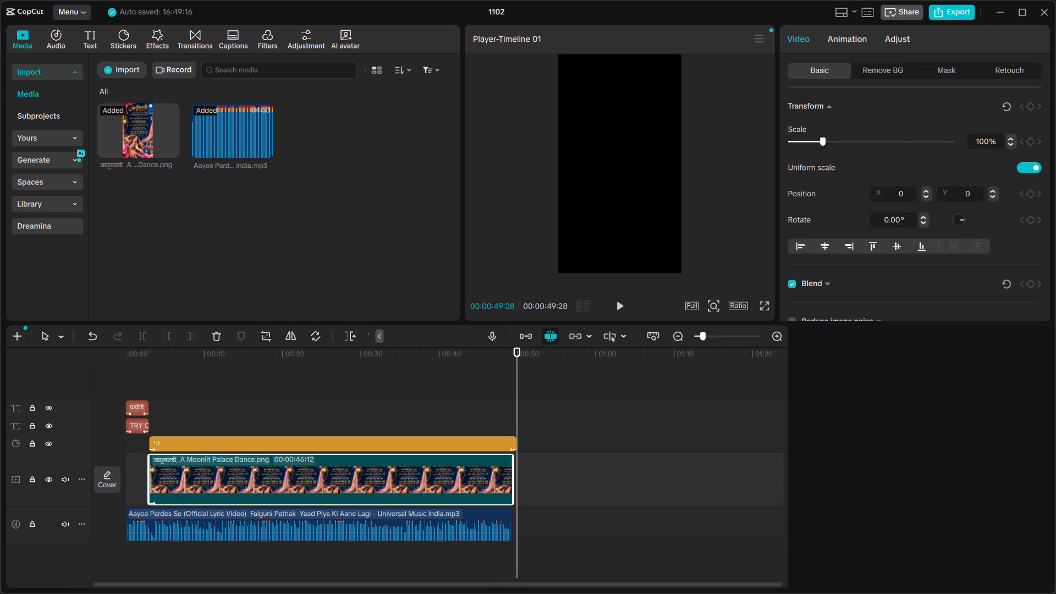
click(505, 439)
drag(517, 439, 514, 445)
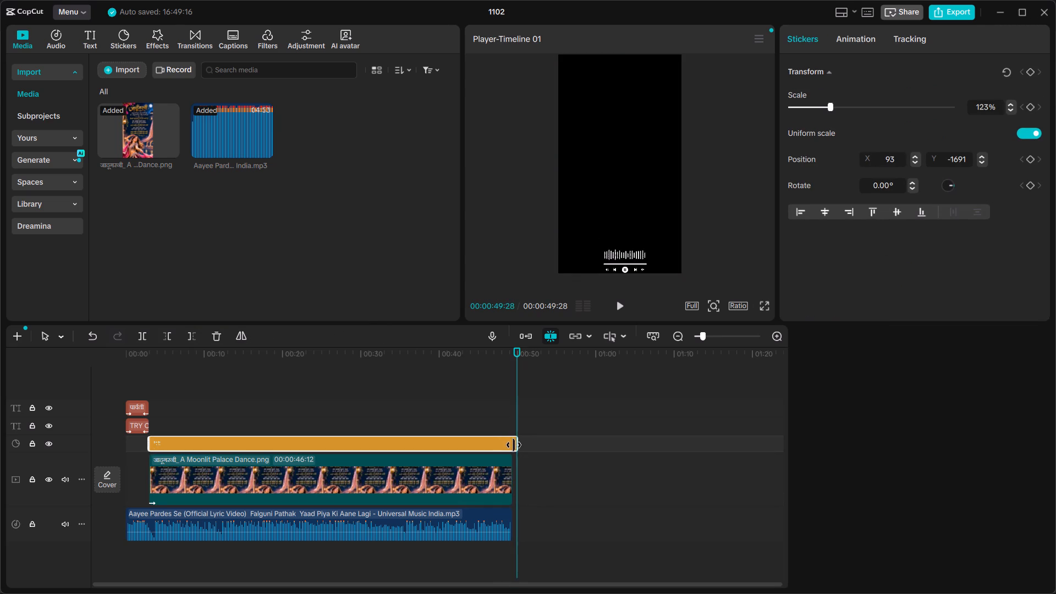
drag(514, 445, 509, 447)
click(452, 424)
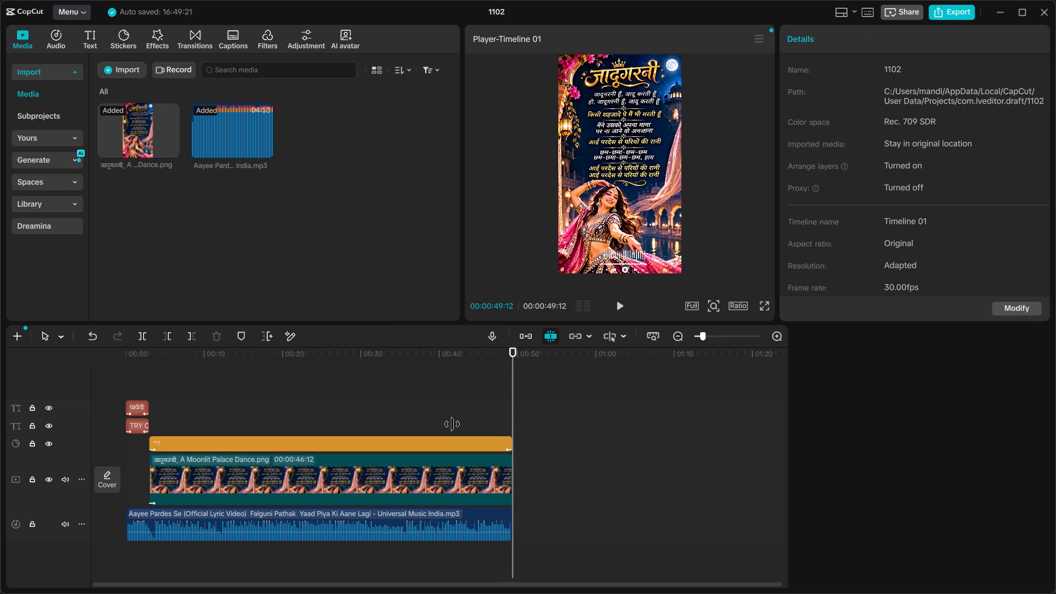
Open the पार्वती title for editing, switch to the Brave browser and bring up the Shazam lyrics of "Aayee Pardes Se".
double_click(137, 410)
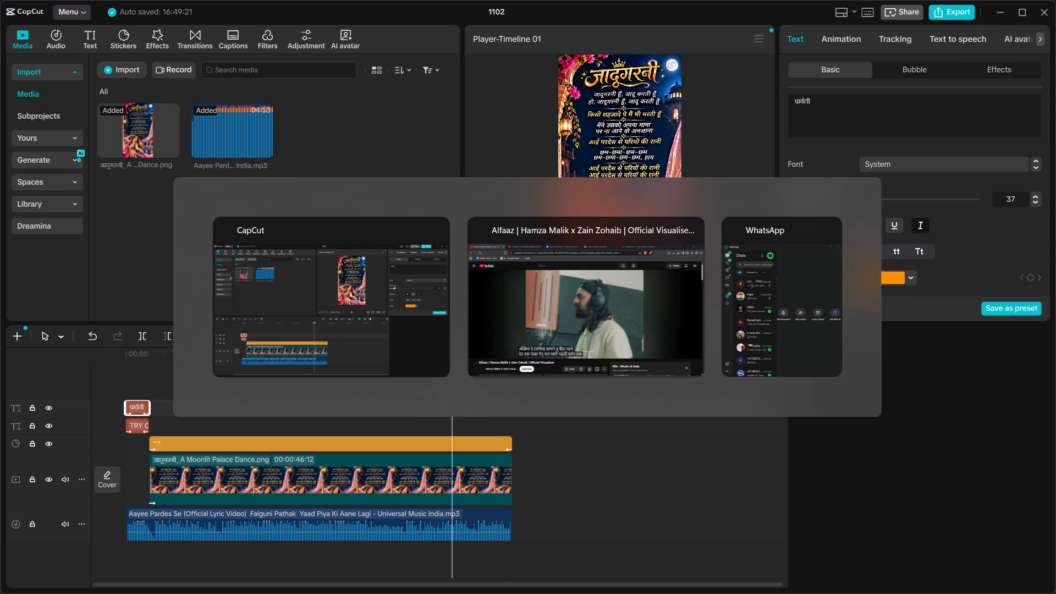
key(space)
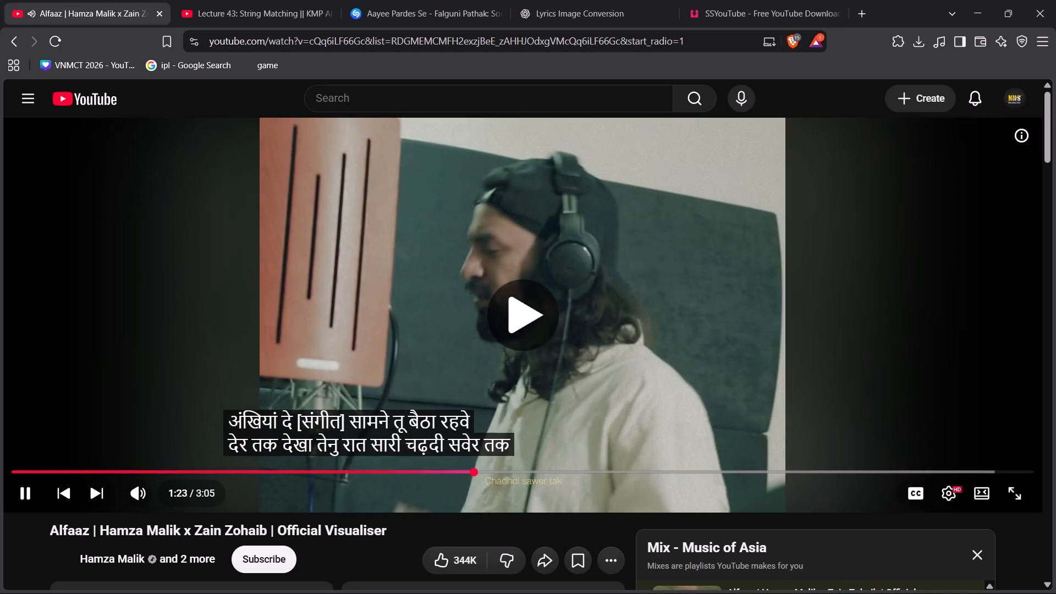
click(749, 0)
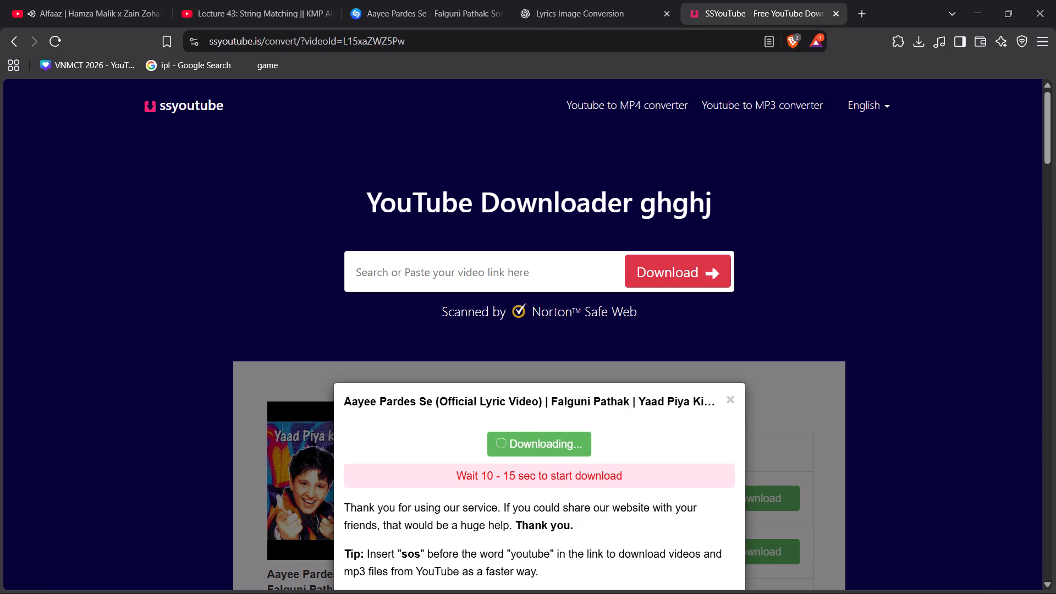
click(598, 0)
click(474, 0)
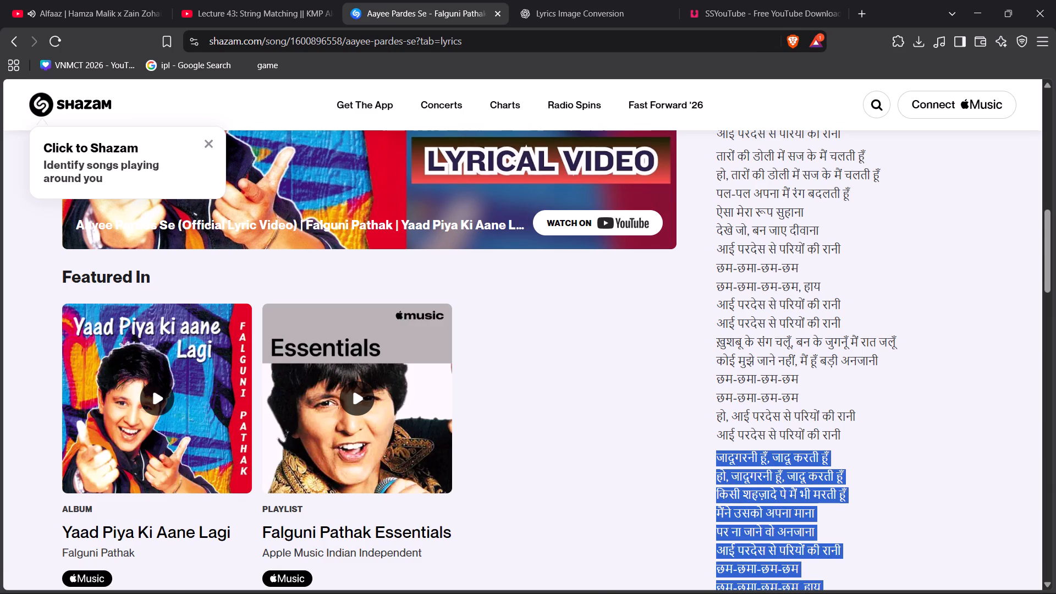
Copy the word जादूगरनी from the lyric line "हो, जादूगरनी हूँ, जादू करती हूँ".
drag(758, 459, 743, 459)
triple_click(743, 459)
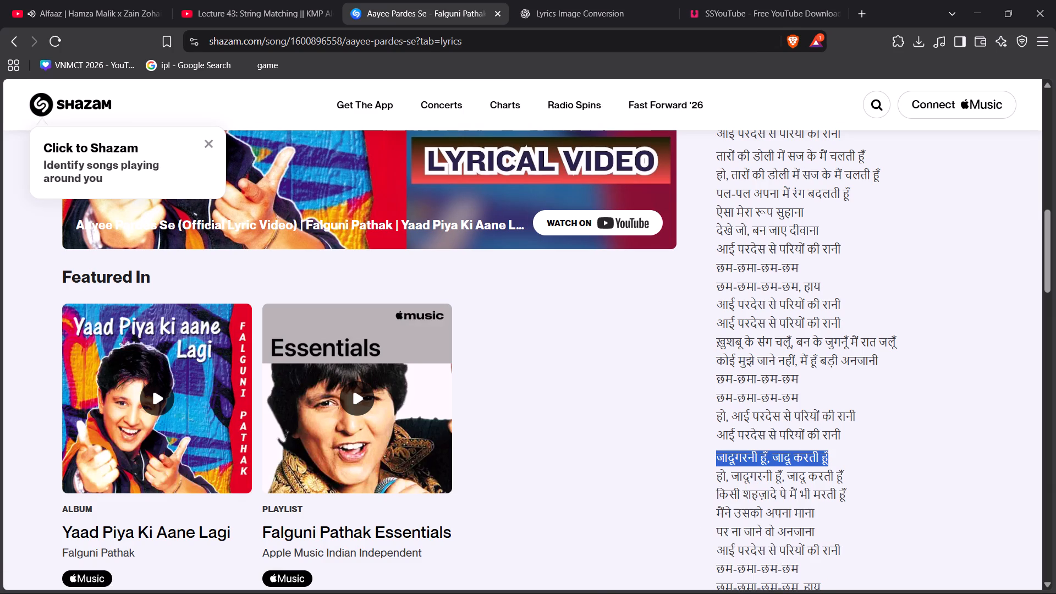
triple_click(743, 459)
triple_click(745, 480)
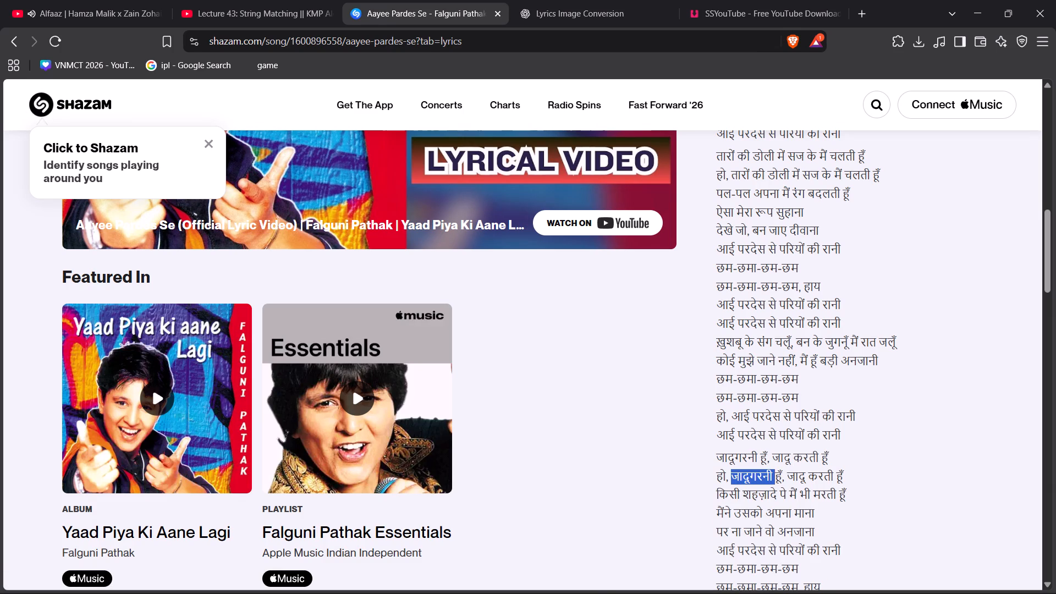
double_click(745, 480)
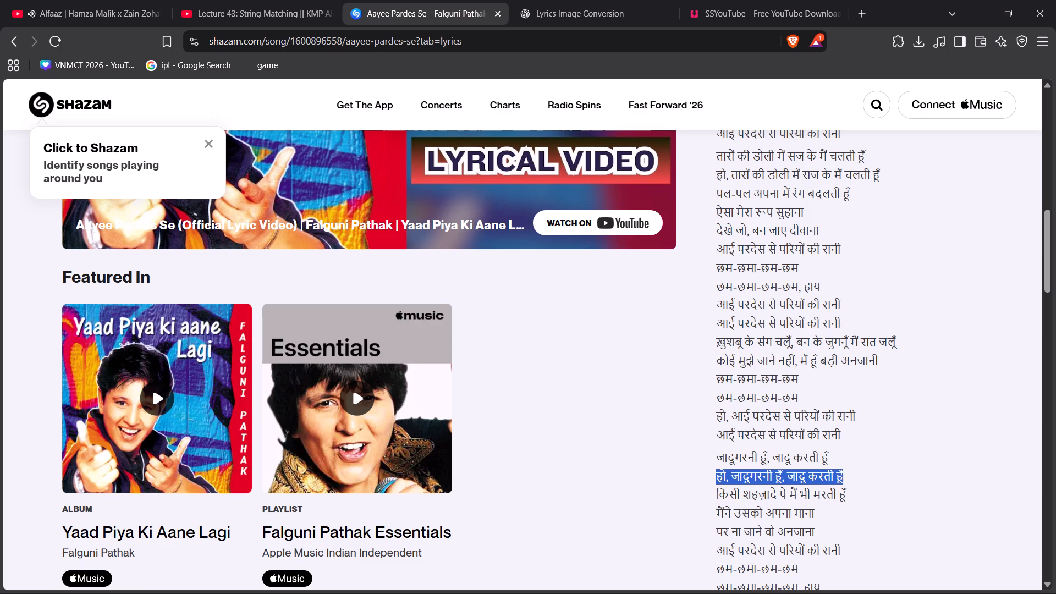
click(745, 459)
click(745, 459)
double_click(745, 459)
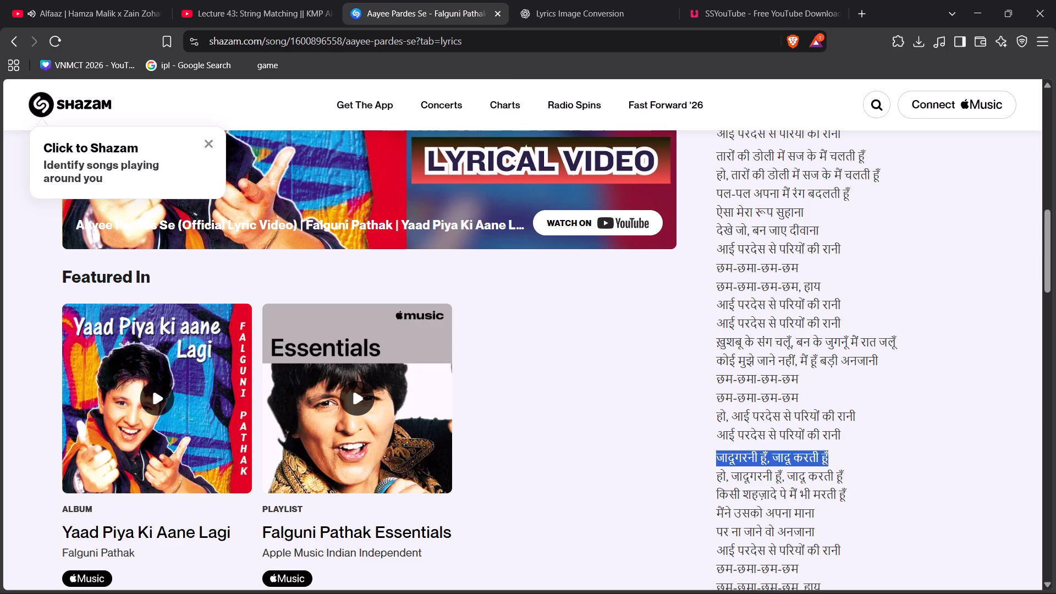
double_click(750, 474)
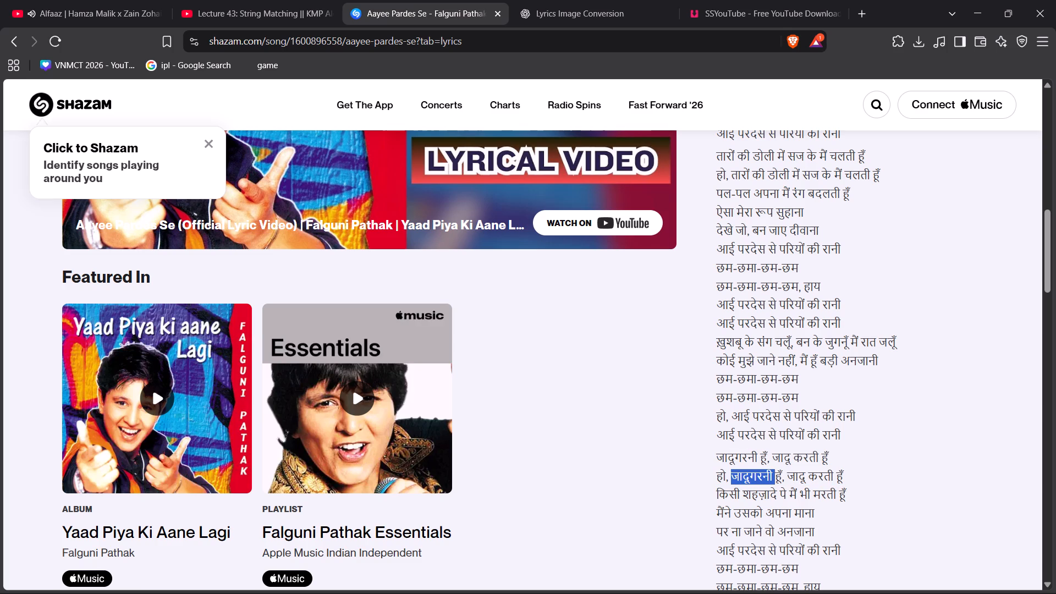
key(shift+c)
key(ctrl+c)
key(ctrl+c)
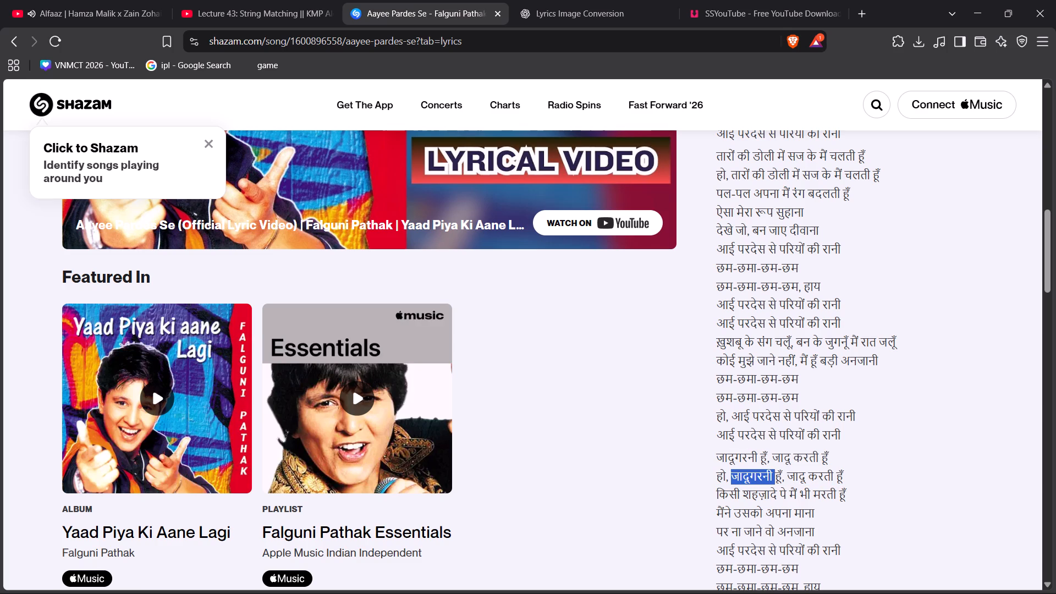
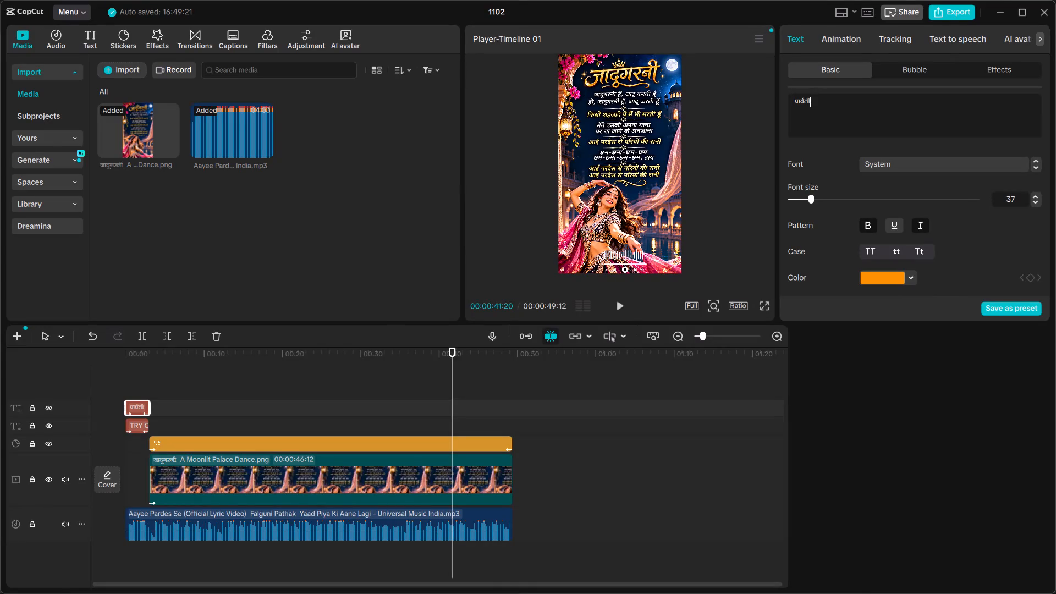
Replace the पार्वती title text with the copied word जादूगरनी.
key(BackSpace)
key(BackSpace)
key(BackSpace)
key(BackSpace)
key(BackSpace)
key(BackSpace)
key(BackSpace)
key(BackSpace)
key(BackSpace)
key(BackSpace)
key(BackSpace)
key(BackSpace)
key(BackSpace)
key(BackSpace)
key(BackSpace)
key(BackSpace)
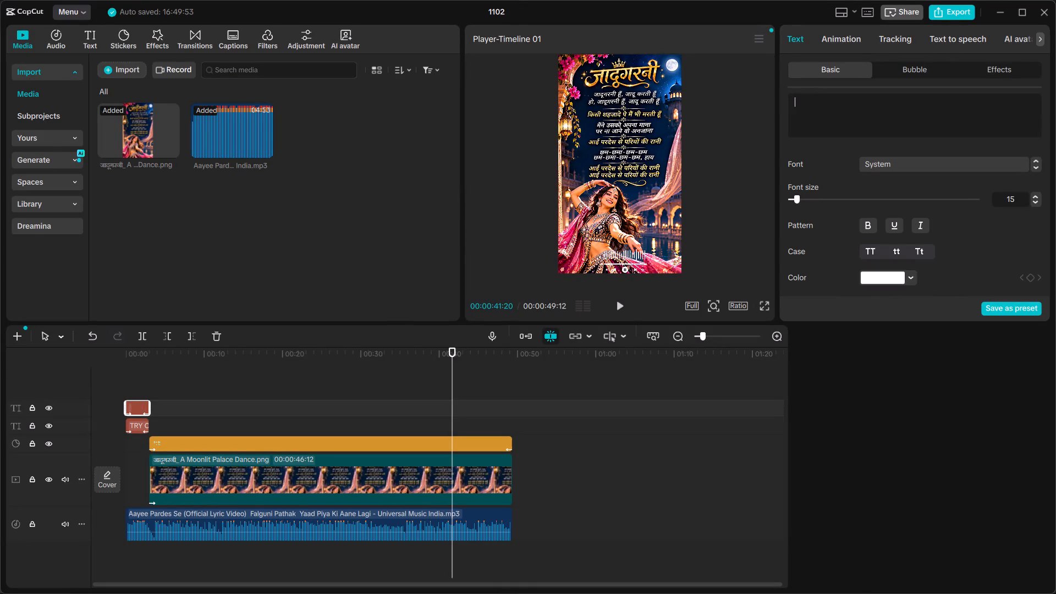
key(ctrl+v)
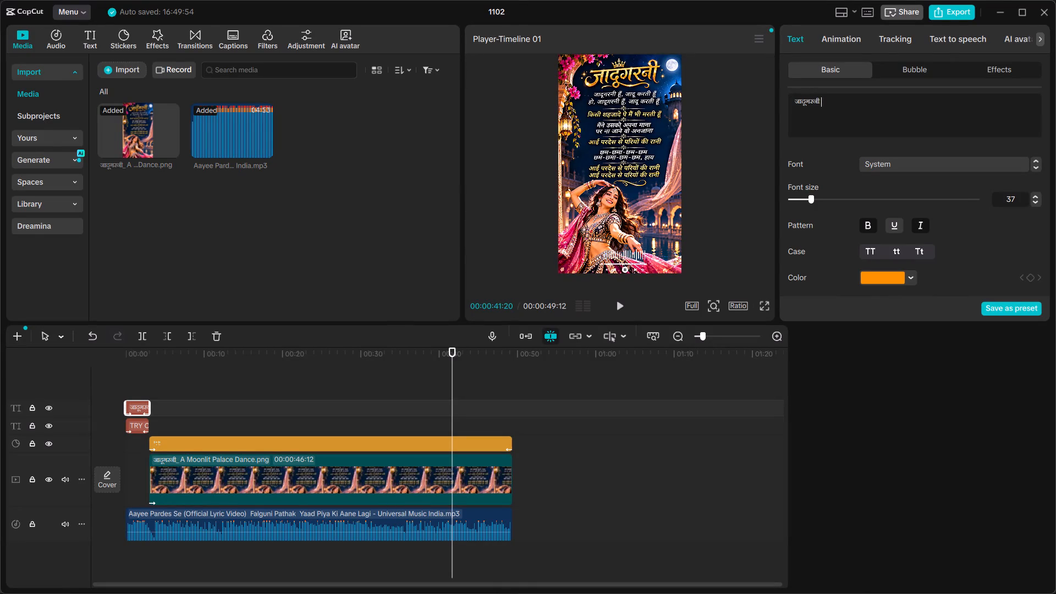
Bring the opening titles into view at 00:00:01:27 and nudge the जादूगरनी title slightly lower.
drag(446, 415, 341, 407)
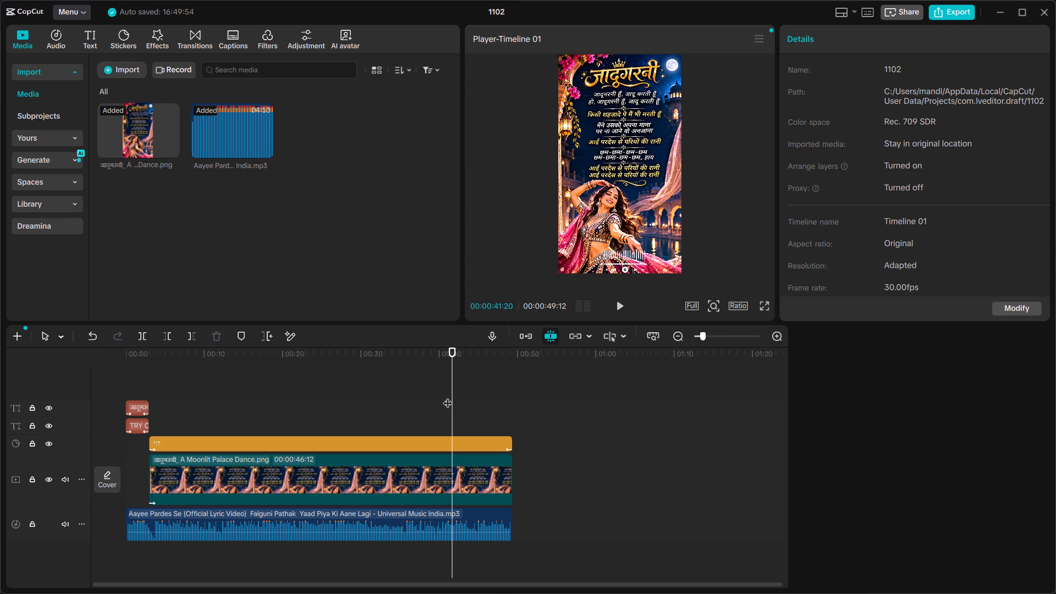
drag(448, 396, 112, 393)
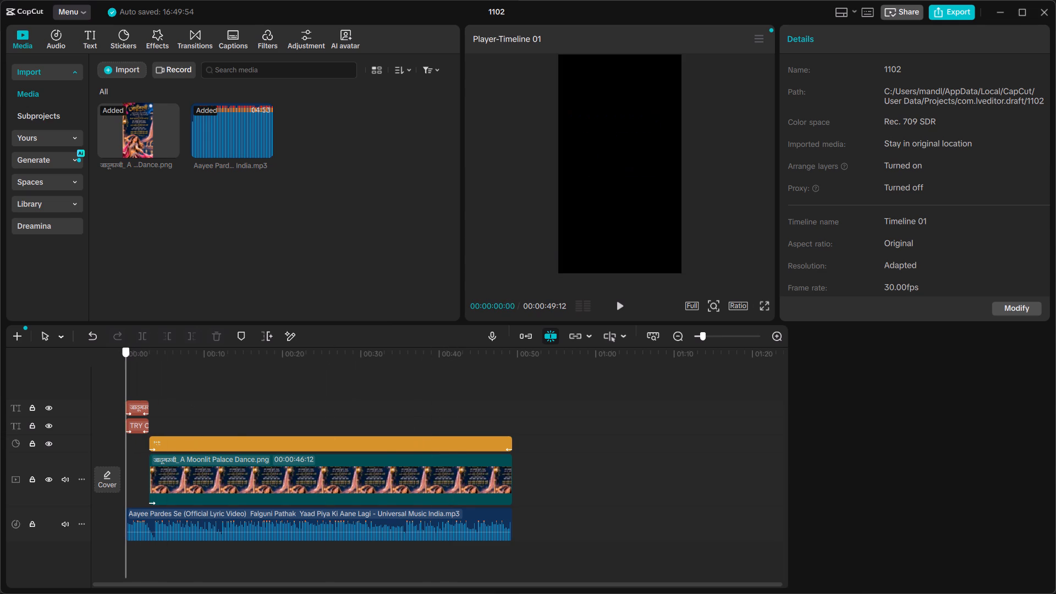
drag(112, 393, 141, 395)
click(637, 116)
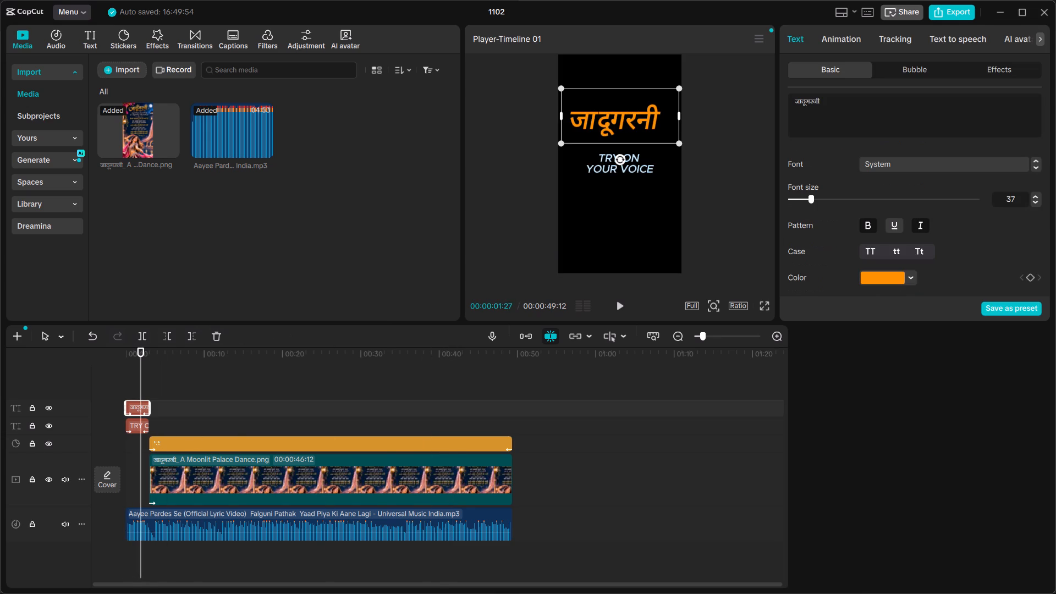
drag(637, 116, 657, 116)
click(657, 116)
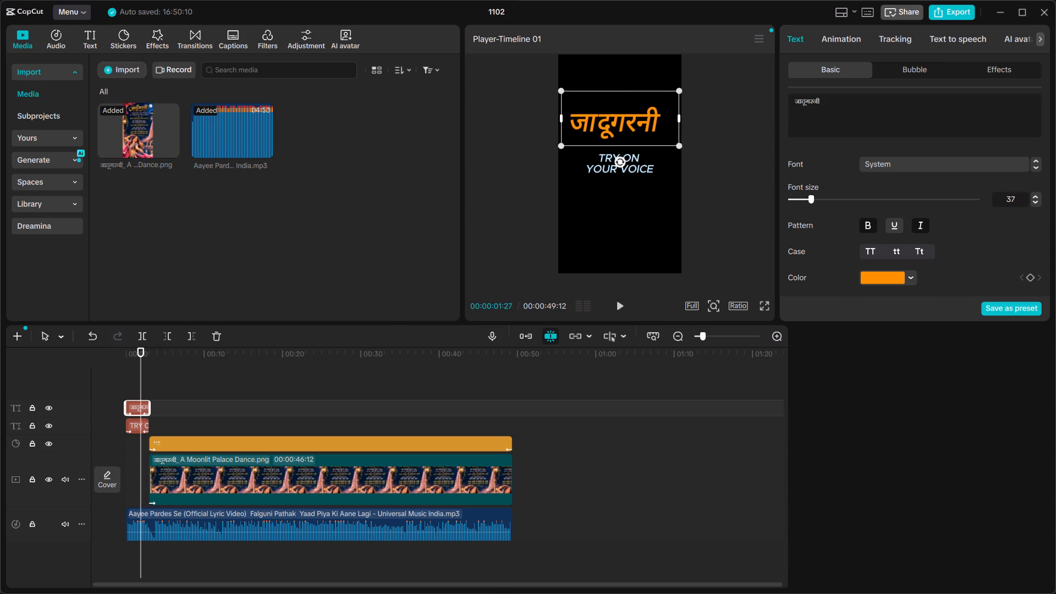
Try several preset styles on the जादूगरनी title and keep the white one with a green glow.
scroll(893, 271, down, 3)
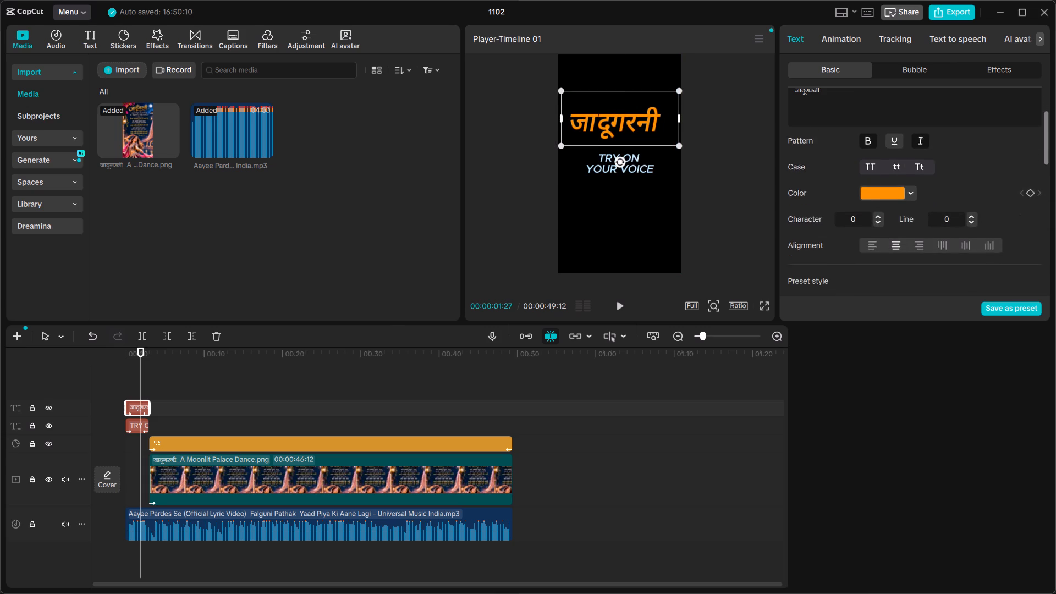
scroll(893, 271, down, 5)
scroll(895, 277, up, 2)
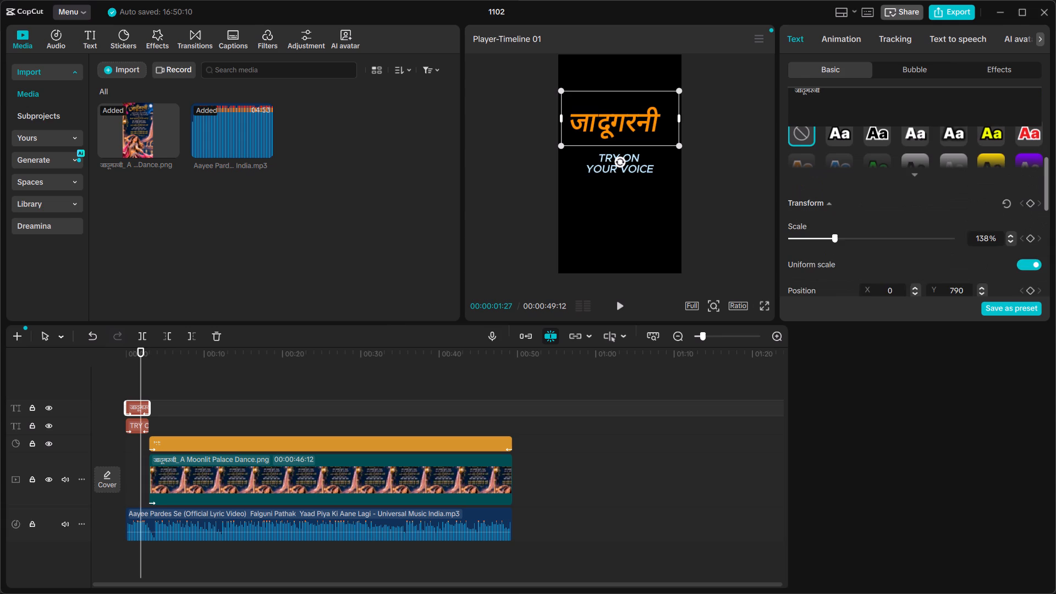
scroll(895, 277, up, 1)
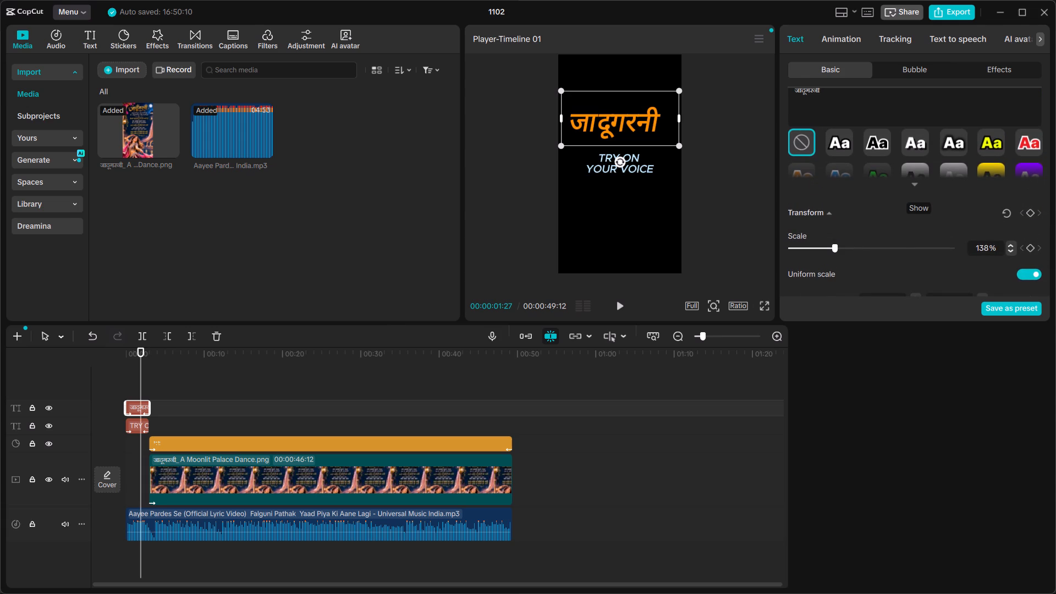
click(919, 182)
click(808, 176)
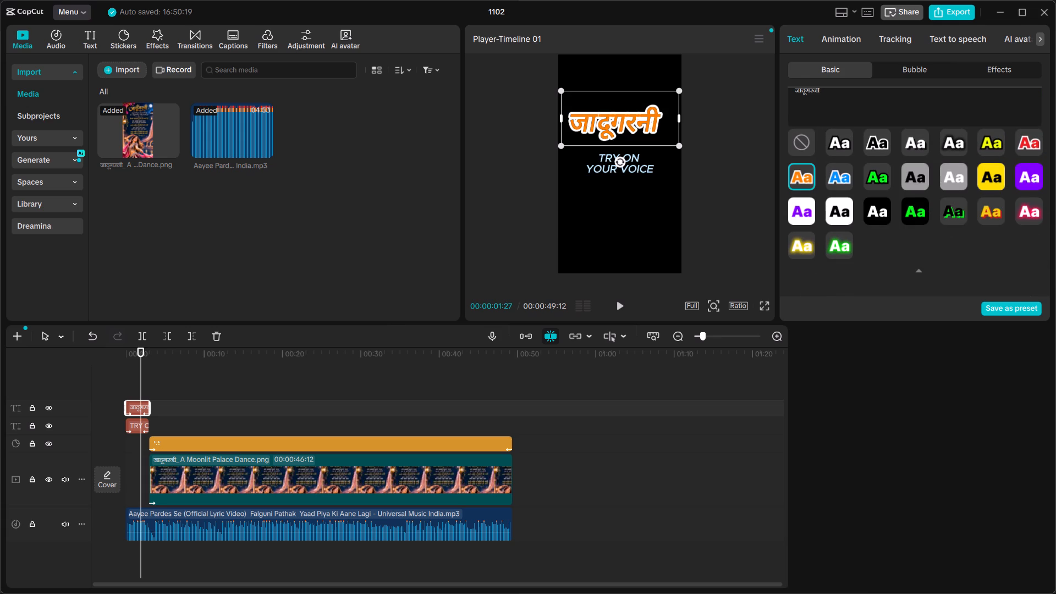
click(844, 175)
click(799, 172)
click(982, 215)
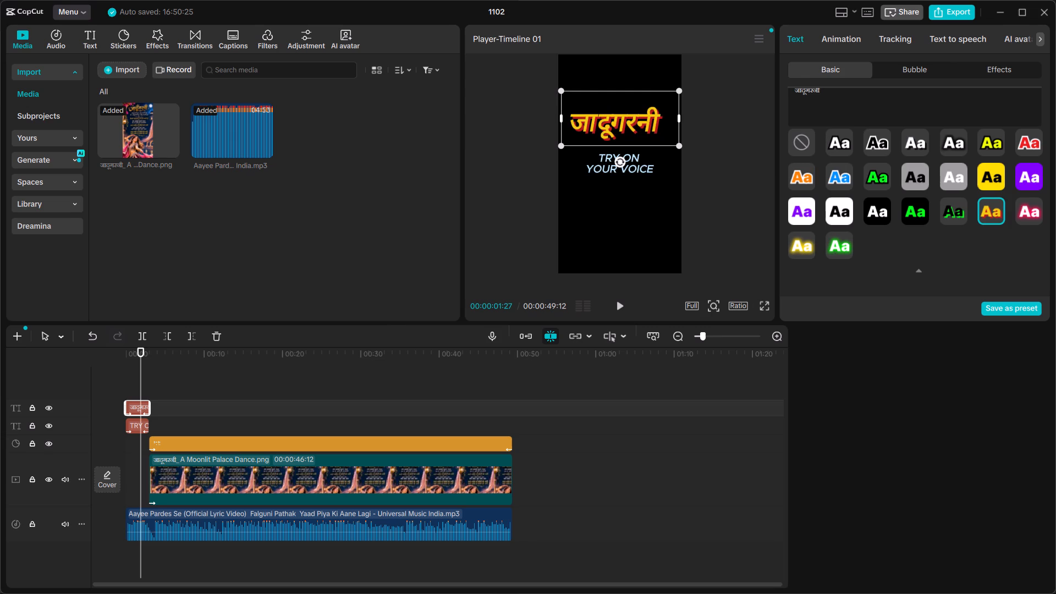
click(806, 245)
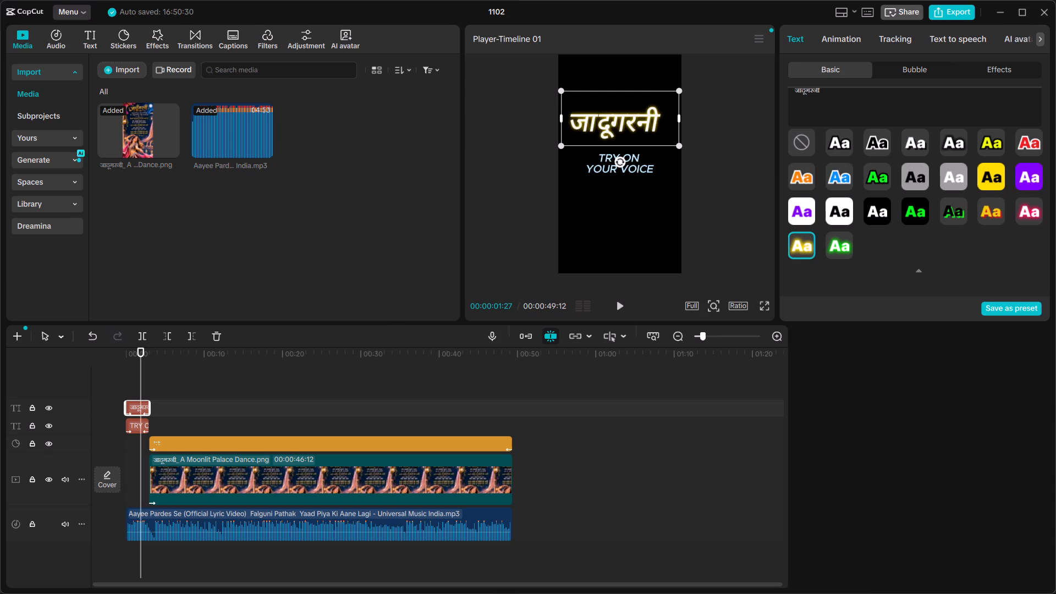
click(850, 248)
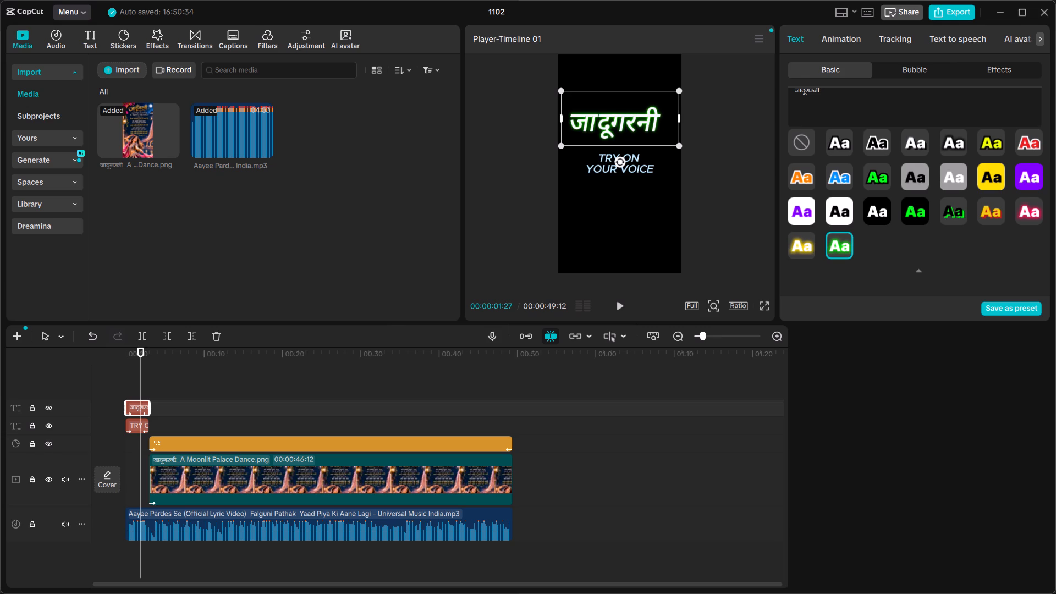
click(619, 167)
click(620, 197)
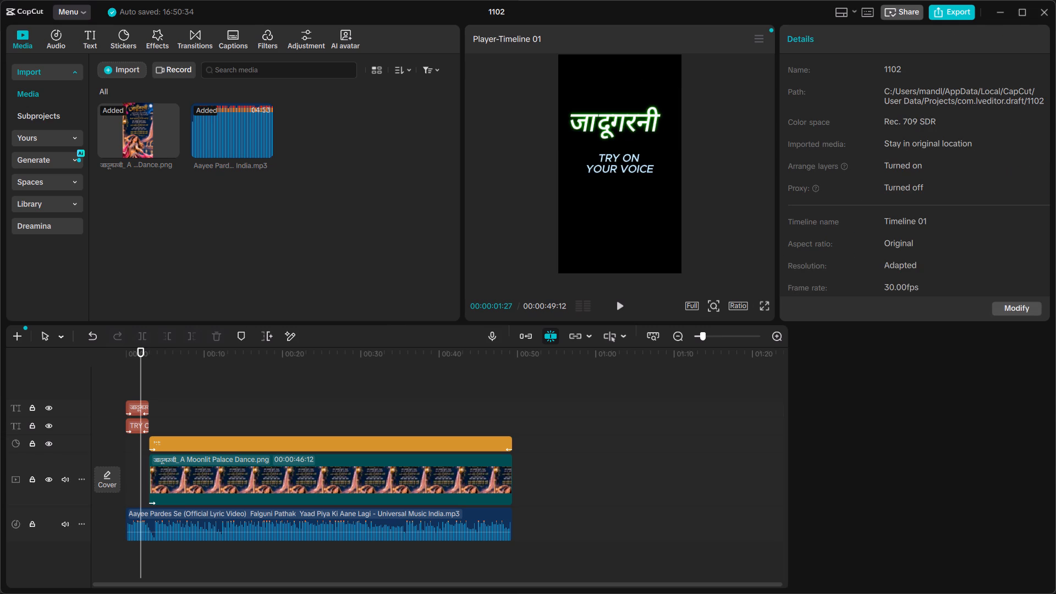
Check the opening titles around 00:00:01:19 and delete the trailing space after जादूगरनी in the title.
drag(138, 373, 124, 380)
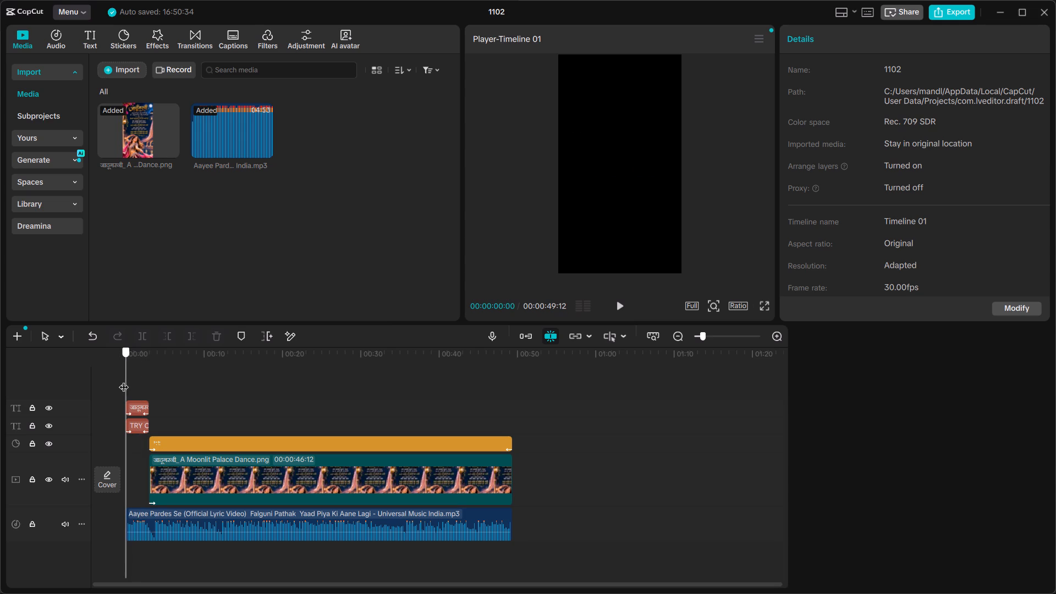
drag(124, 380, 137, 393)
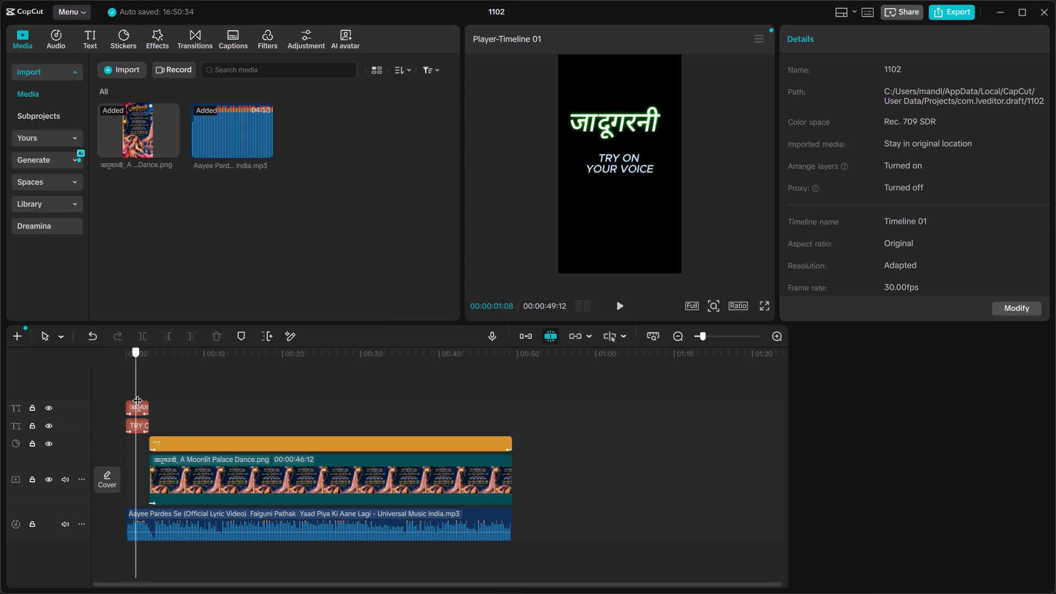
drag(137, 393, 139, 393)
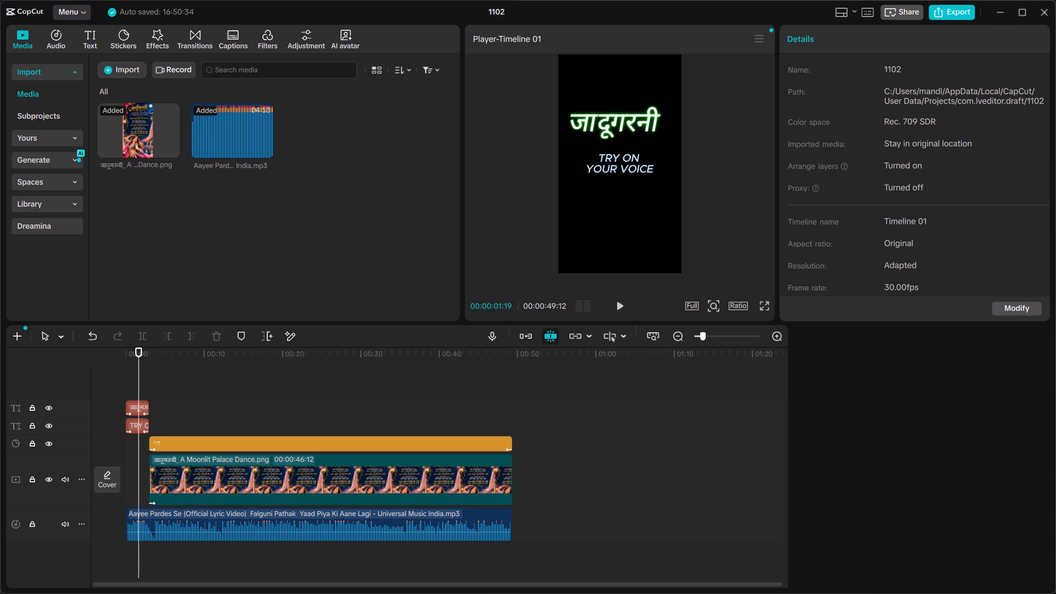
drag(628, 117, 640, 117)
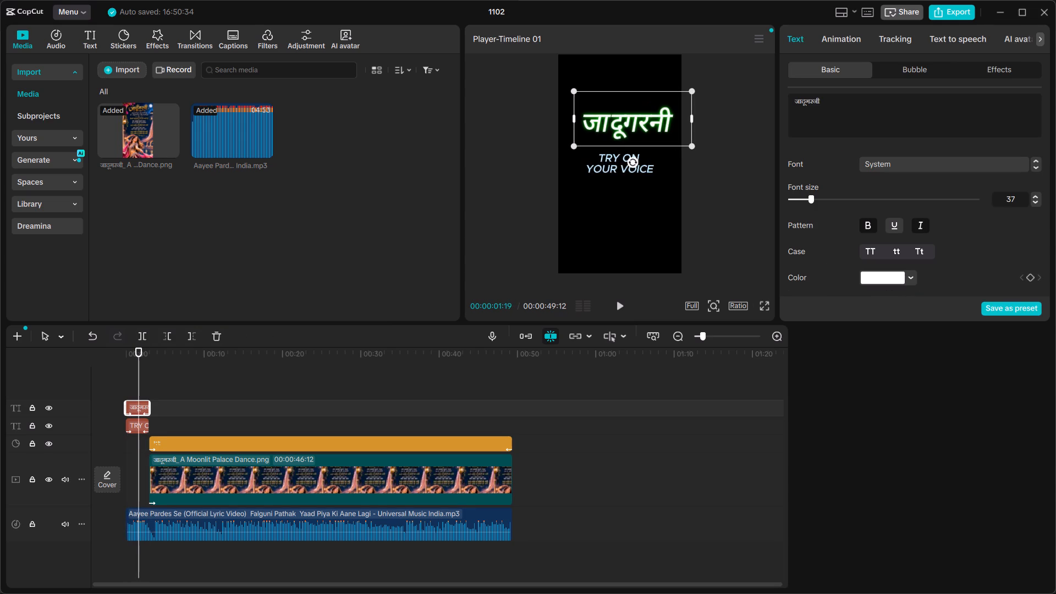
drag(640, 117, 641, 117)
click(641, 117)
drag(641, 117, 619, 119)
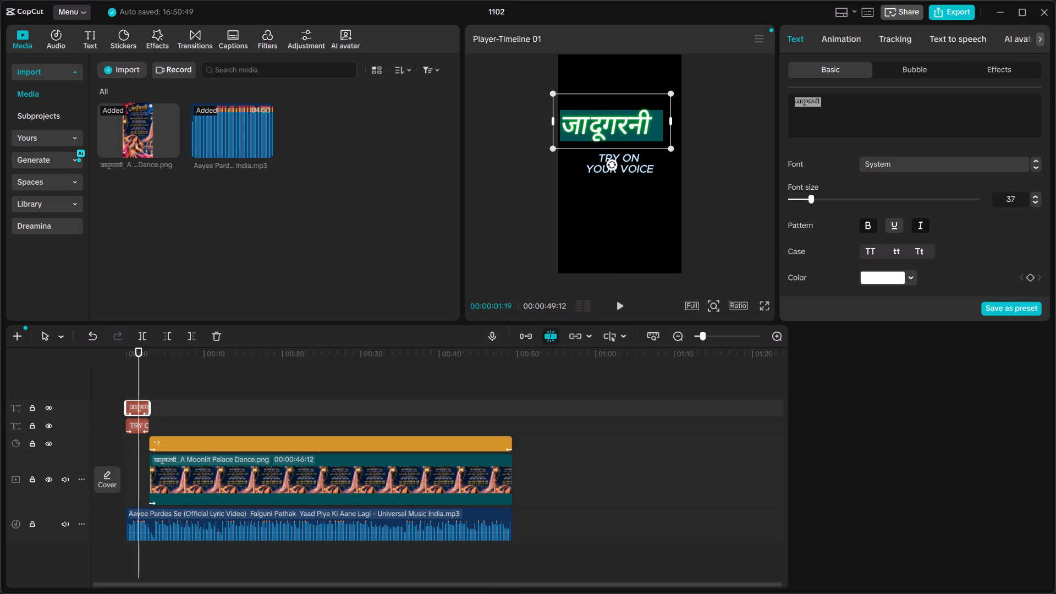
click(671, 116)
double_click(657, 116)
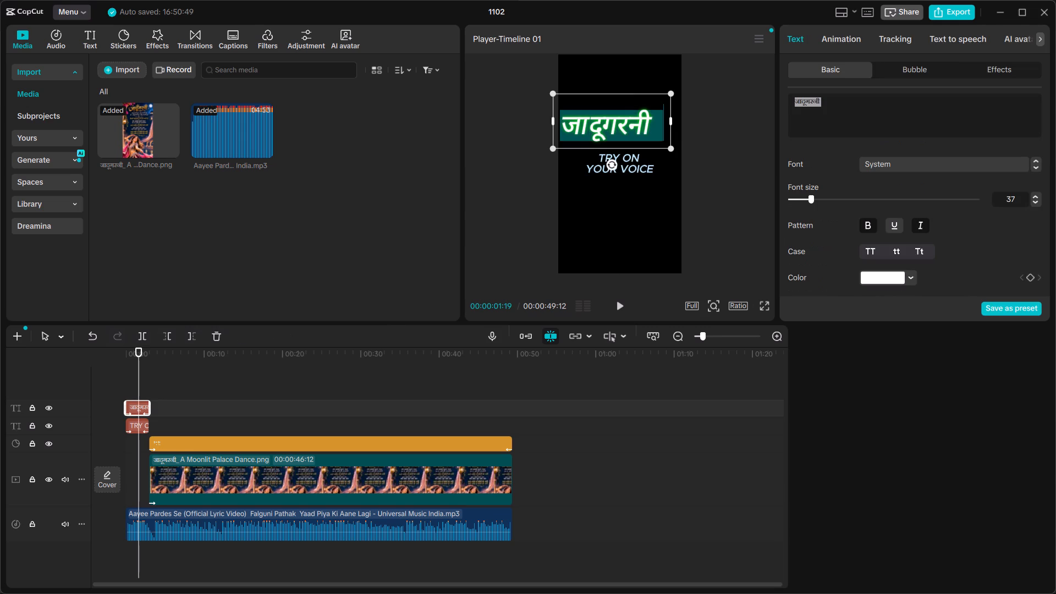
click(662, 122)
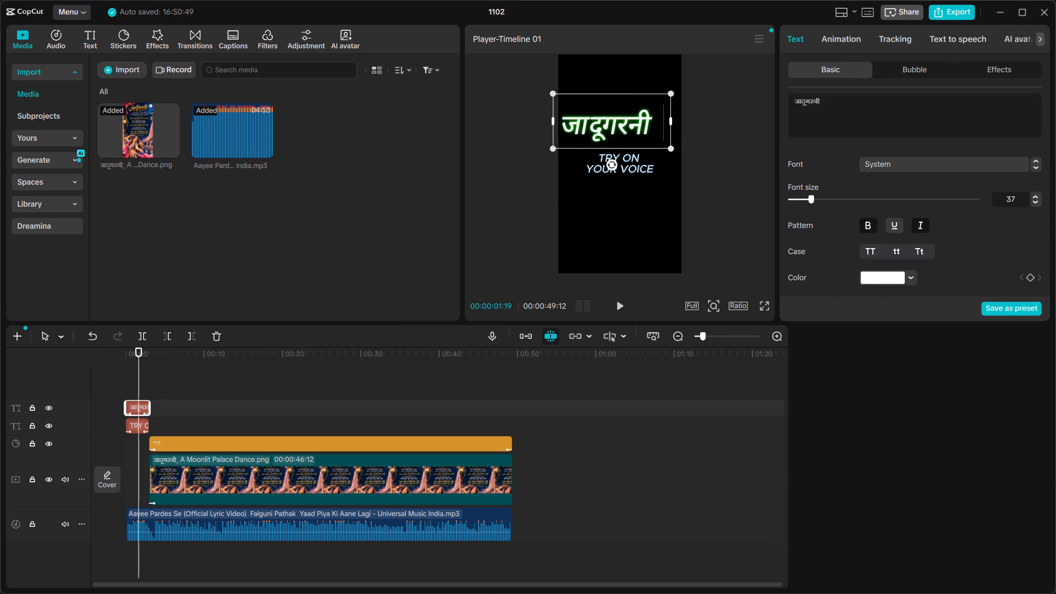
key(BackSpace)
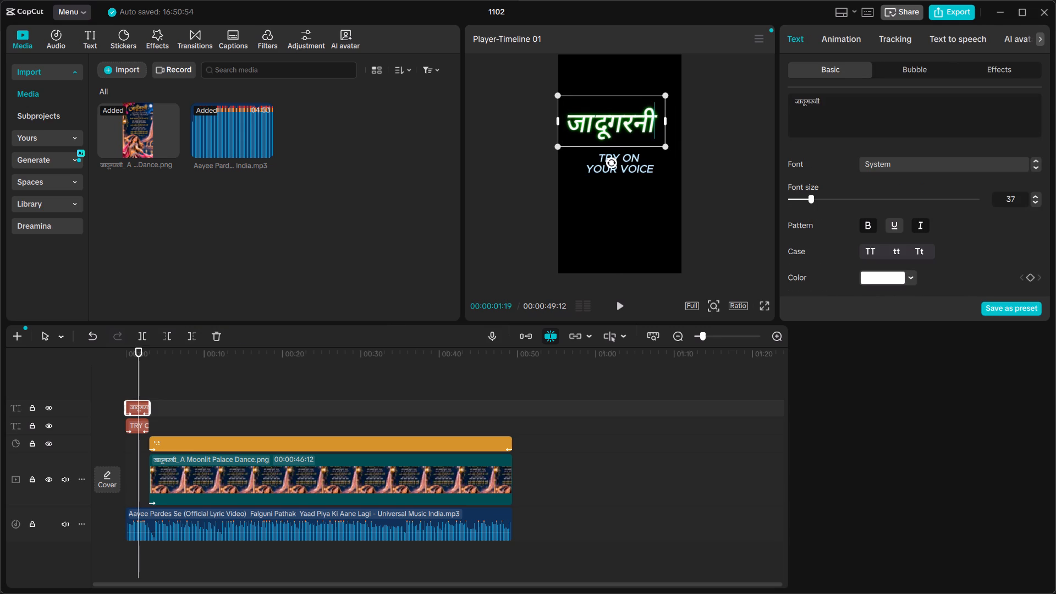
Centre the जादूगरनी title horizontally in the frame above TRY ON YOUR VOICE.
drag(632, 122, 644, 124)
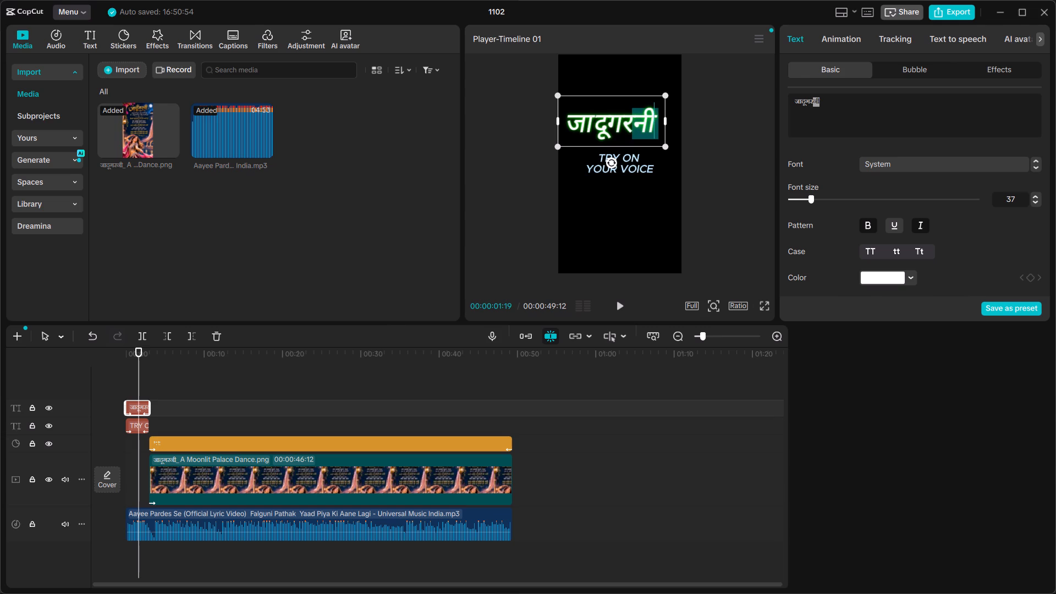
double_click(606, 125)
click(606, 125)
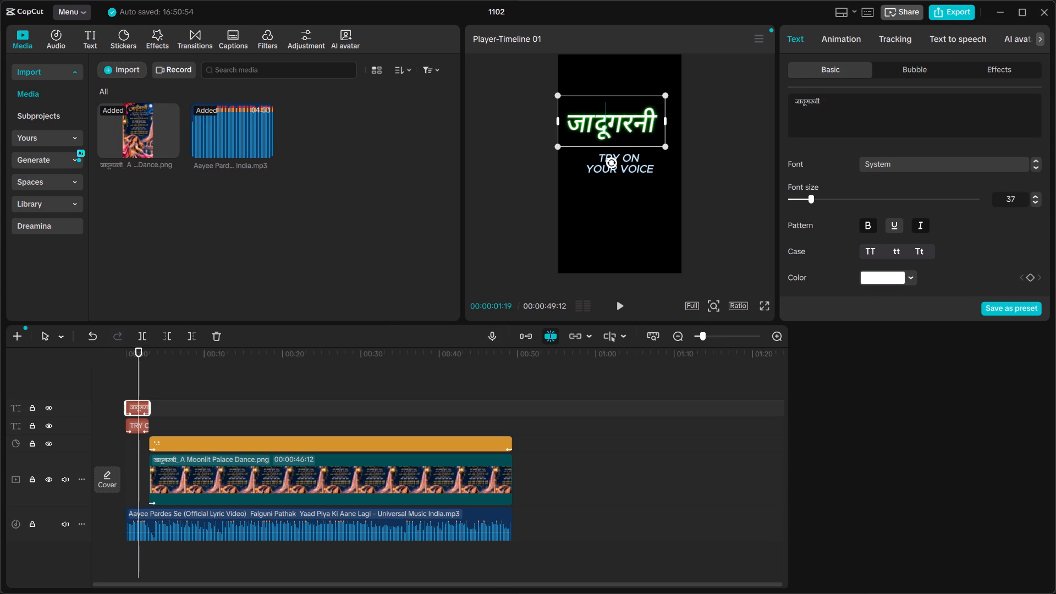
drag(615, 93, 625, 93)
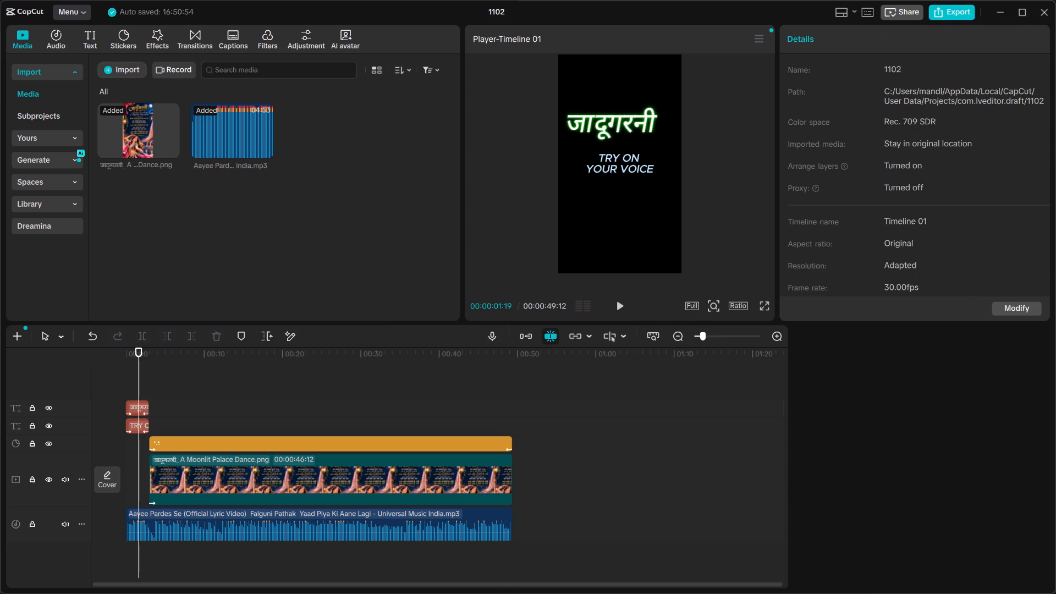
drag(617, 130, 635, 130)
drag(635, 130, 646, 131)
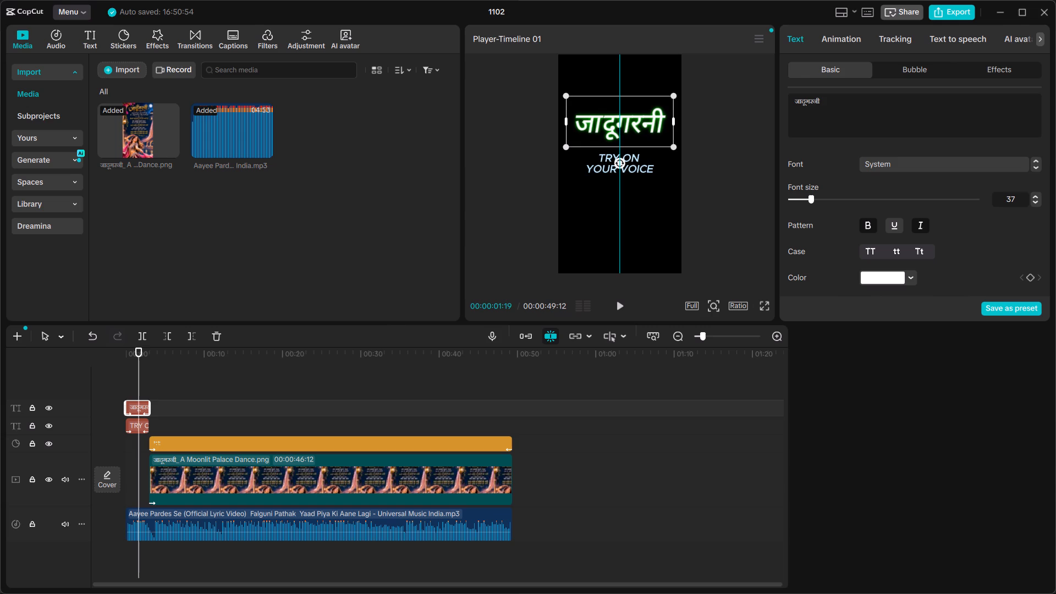
drag(646, 131, 646, 130)
click(646, 202)
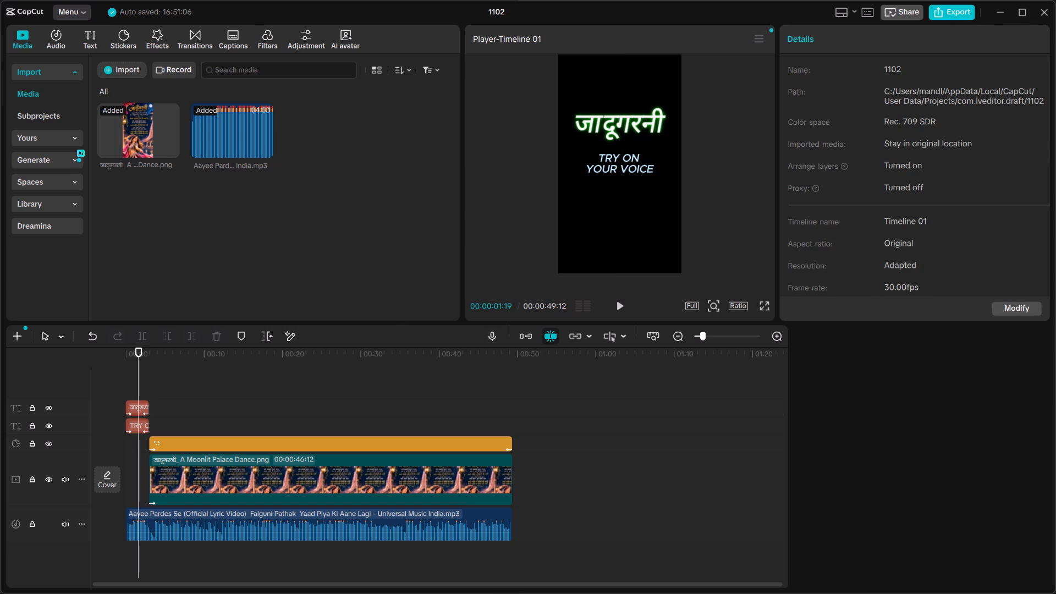
Enlarge the TRY ON YOUR VOICE text slightly.
click(627, 172)
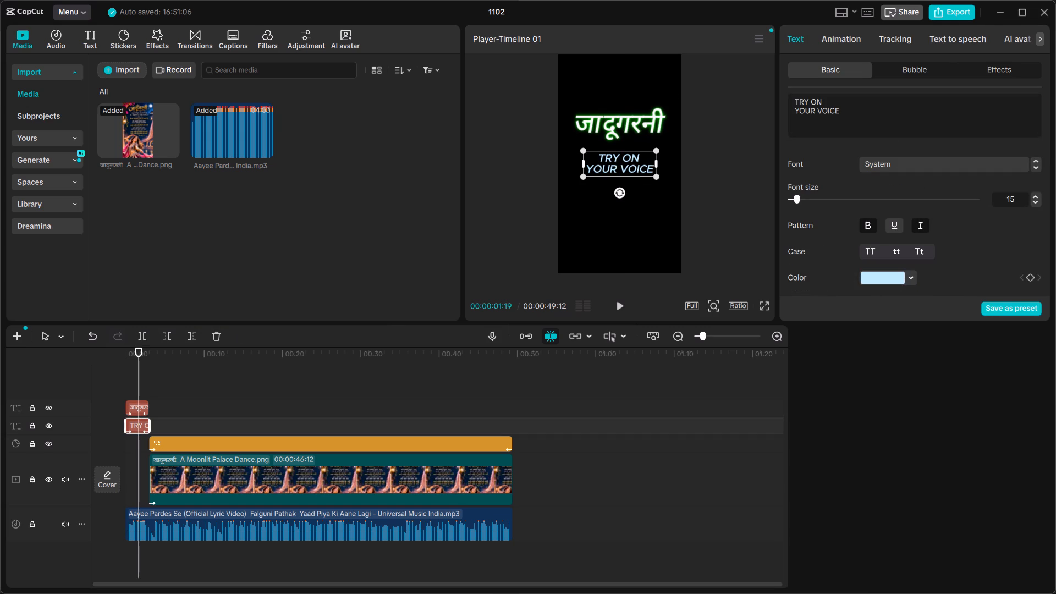
drag(655, 174, 662, 177)
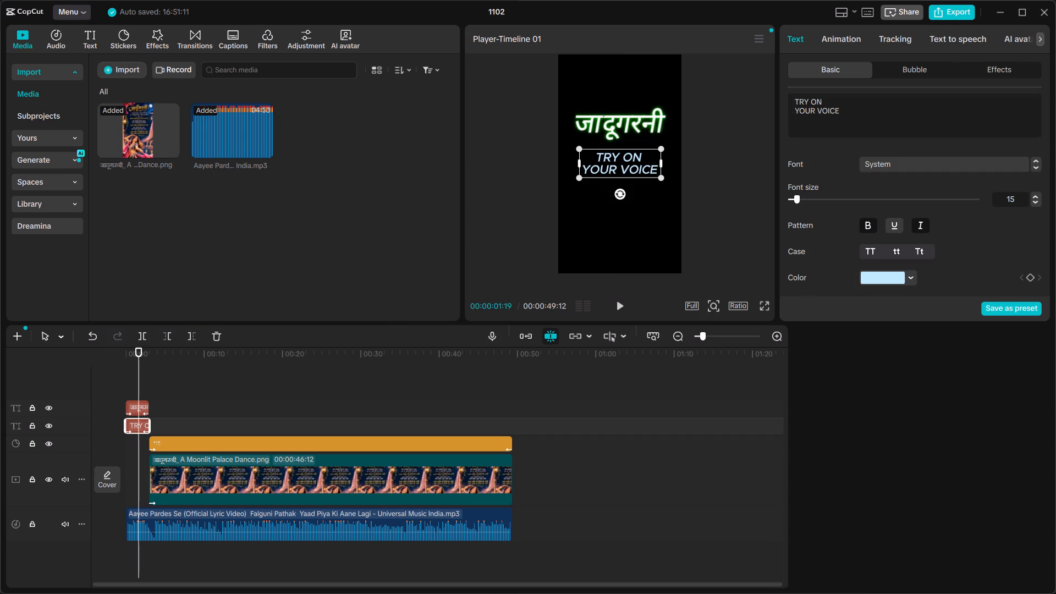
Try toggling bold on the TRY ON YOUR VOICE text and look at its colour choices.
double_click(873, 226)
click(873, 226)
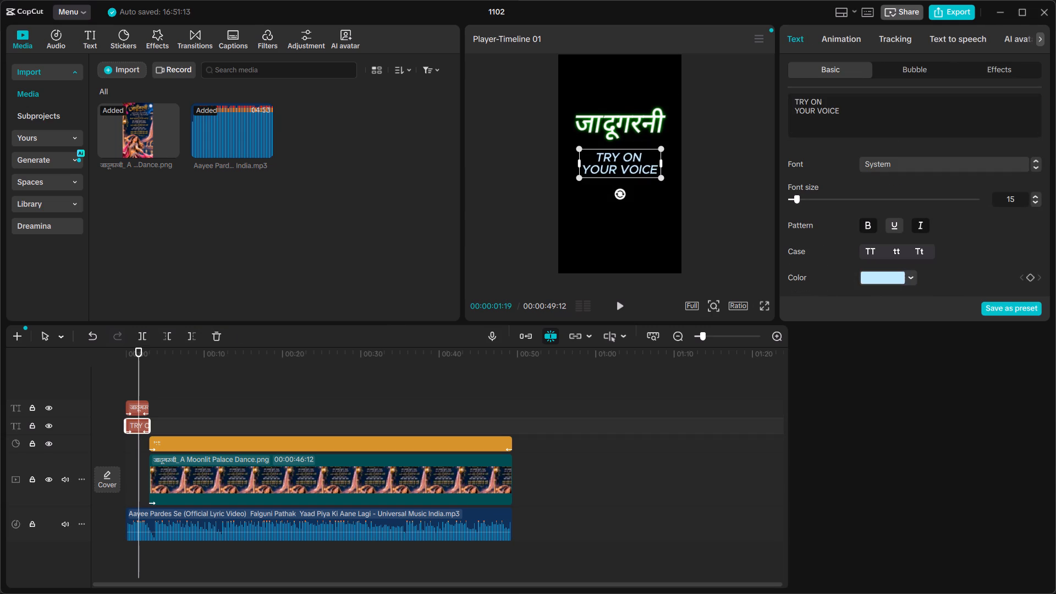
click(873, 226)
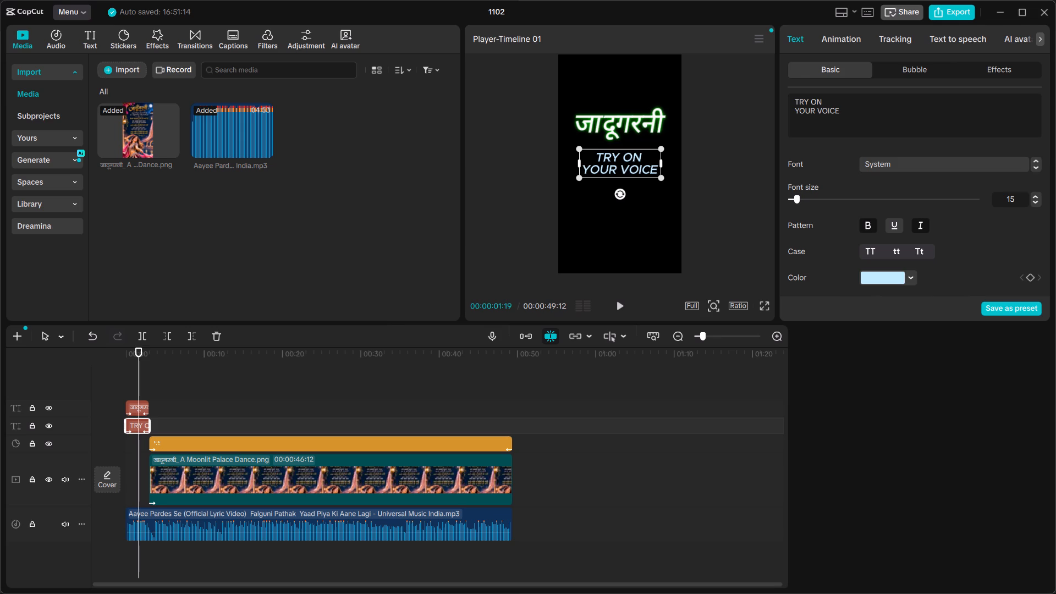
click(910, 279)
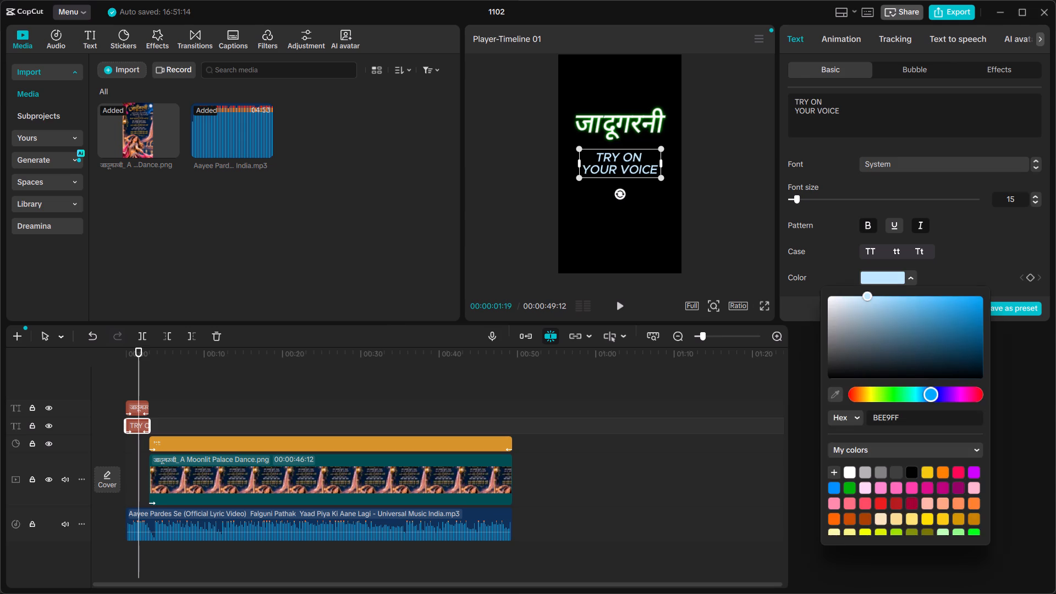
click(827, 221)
Apply the orange-and-yellow preset text style to the TRY ON YOUR VOICE title.
scroll(827, 221, down, 4)
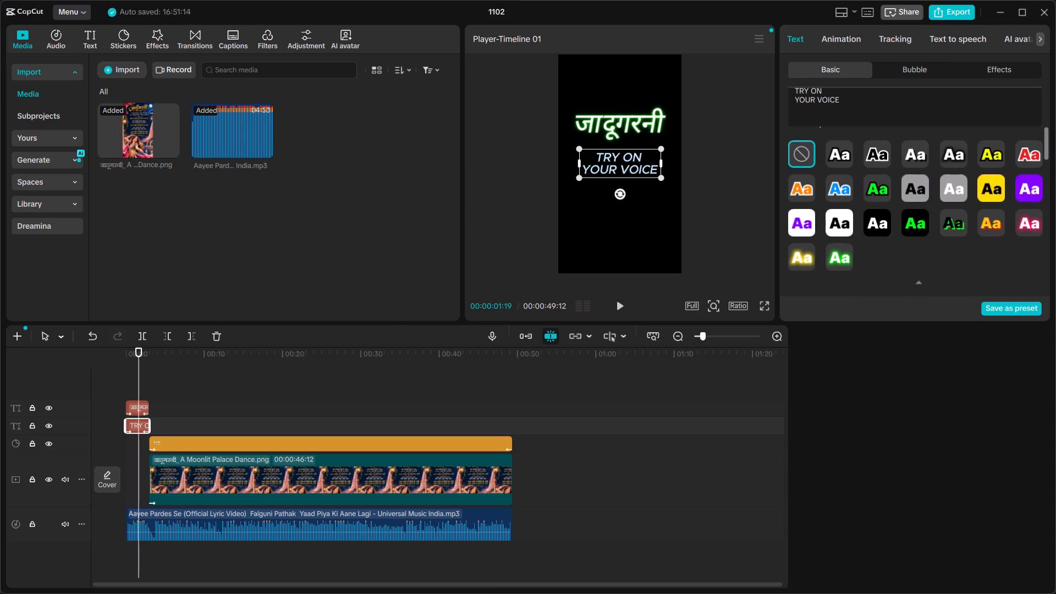
click(797, 248)
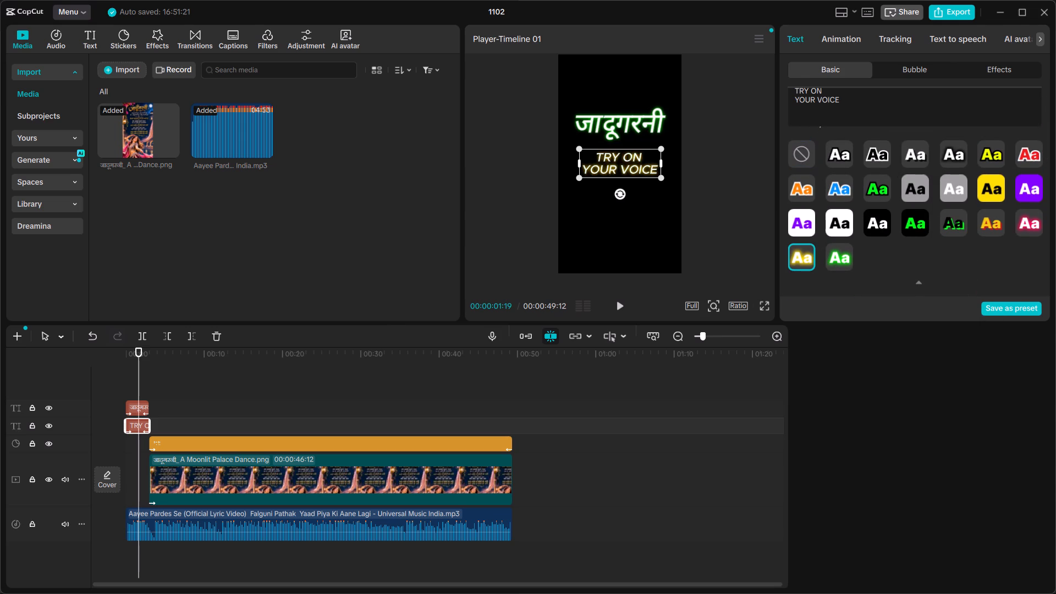
click(986, 221)
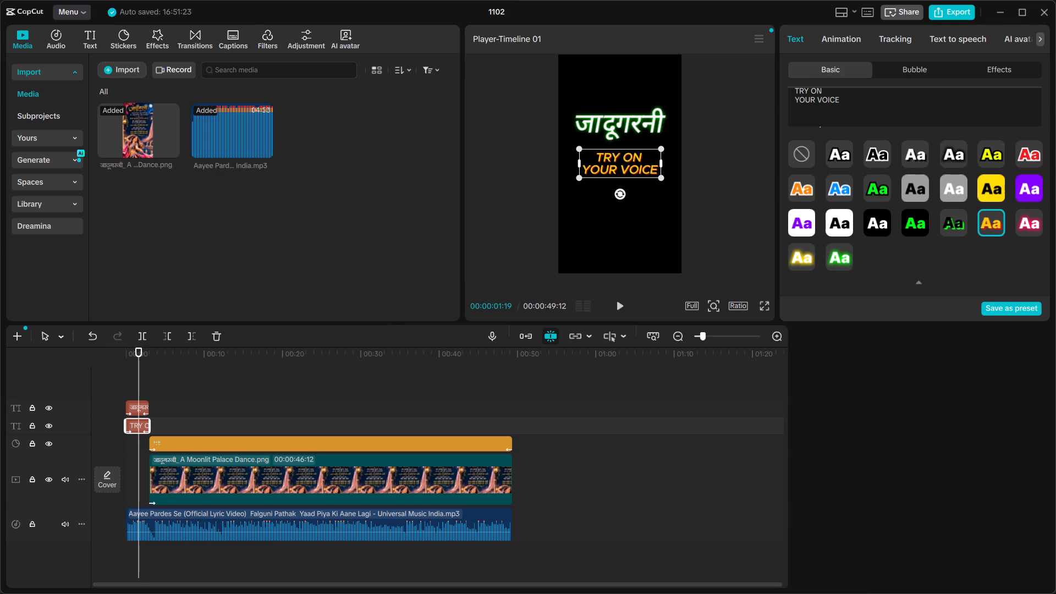
click(875, 245)
Play the timeline from the beginning to check the opening titles and the change to the poster.
drag(142, 373, 107, 381)
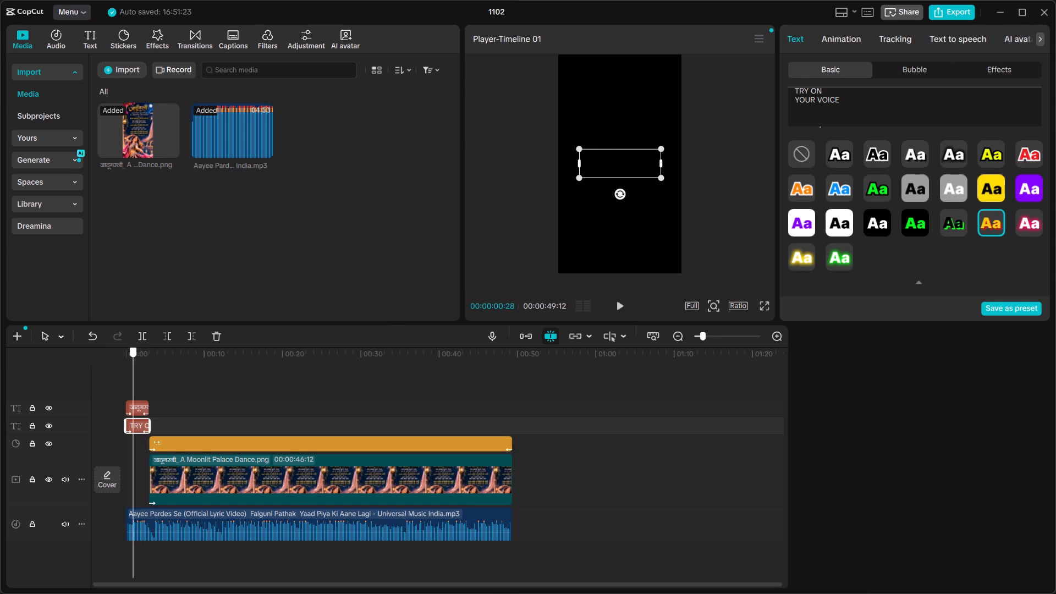
drag(107, 381, 98, 383)
key(space)
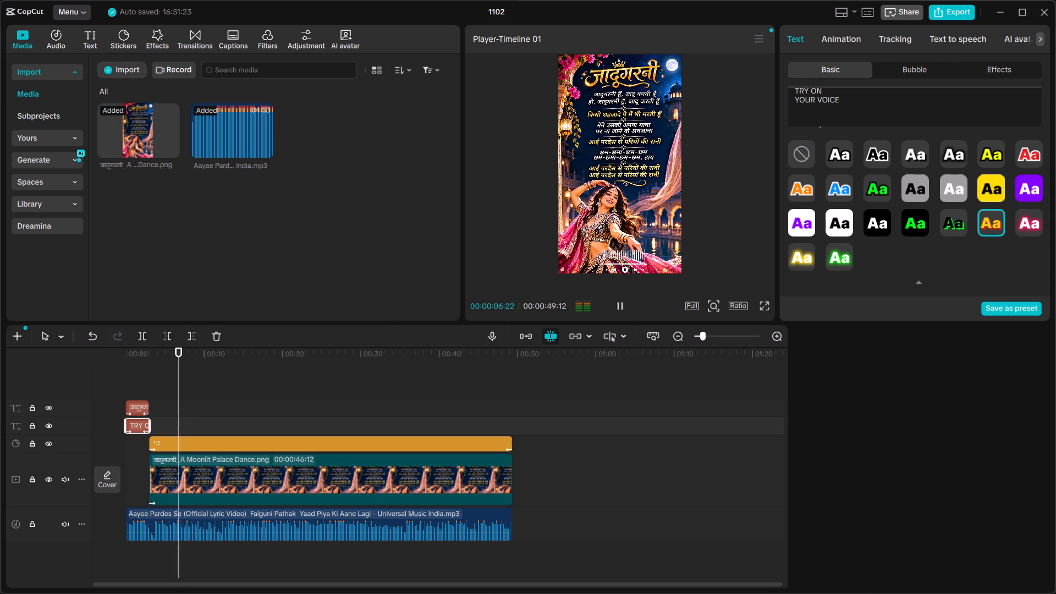
key(space)
key(space)
key(space)
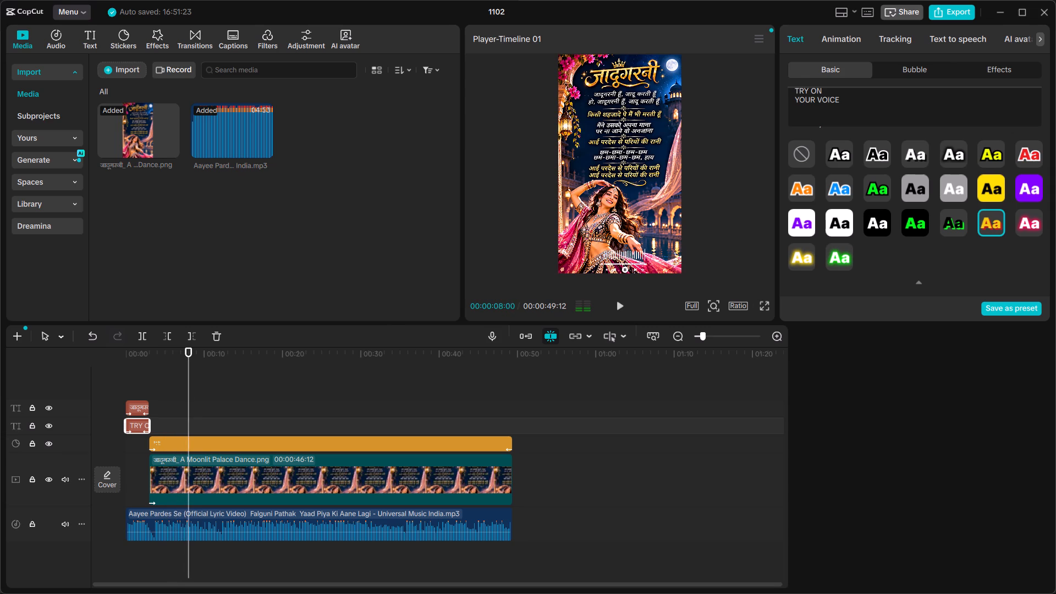
key(space)
key(space)
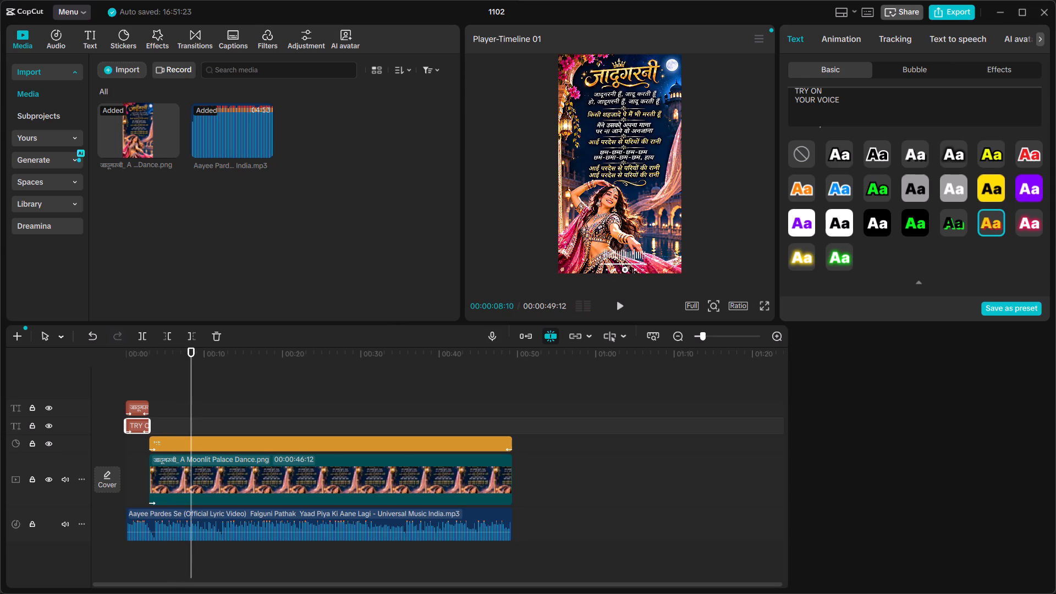
Export the video as 1102(2).mp4 to D:/New folder (4) in 1080P, H.264, mp4 format at 30fps.
click(952, 10)
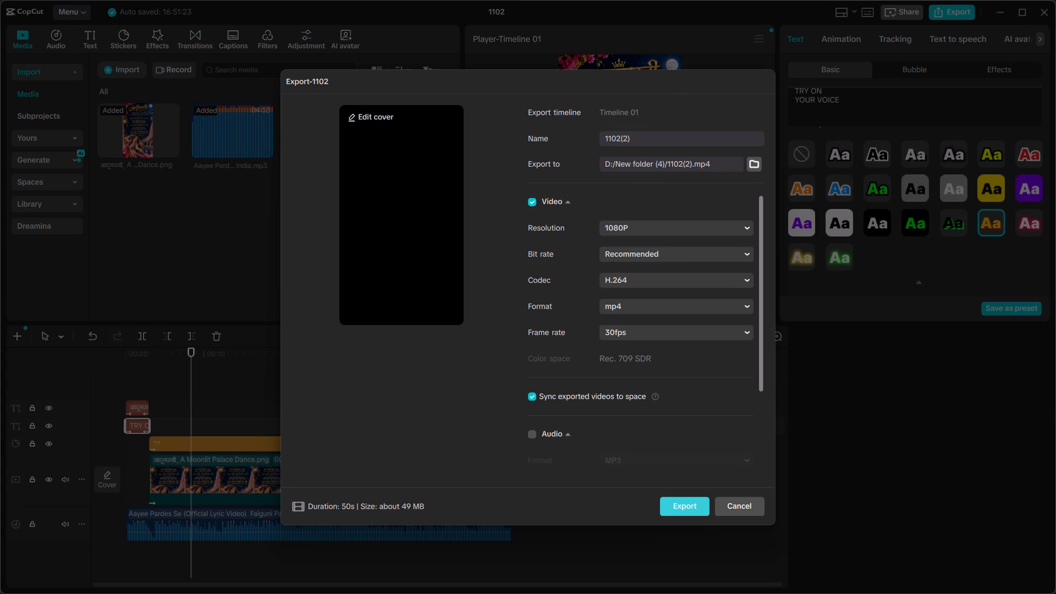
scroll(630, 248, down, 3)
scroll(630, 248, up, 5)
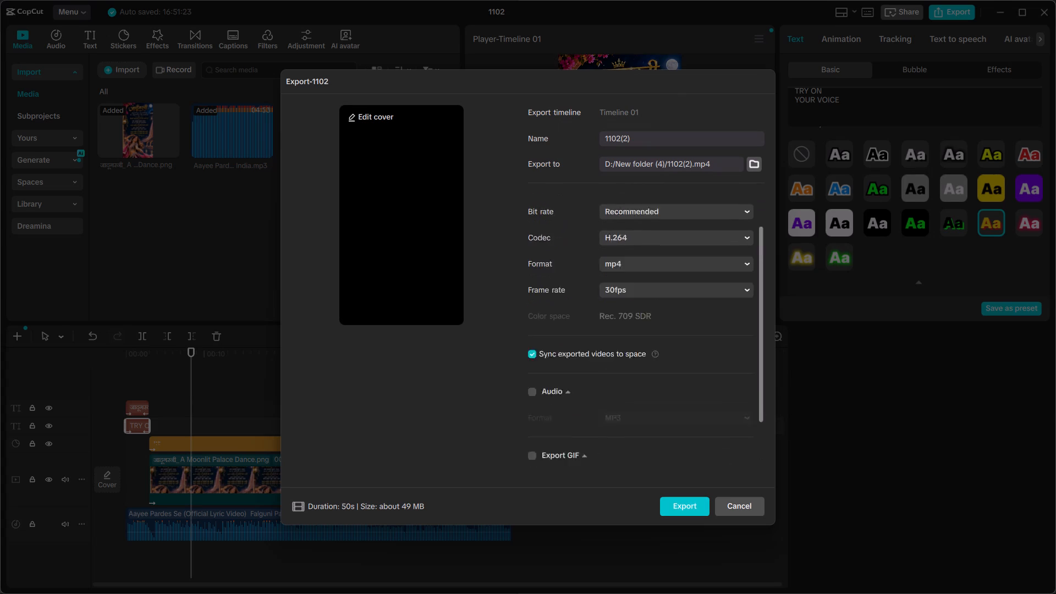
scroll(630, 248, up, 4)
click(689, 503)
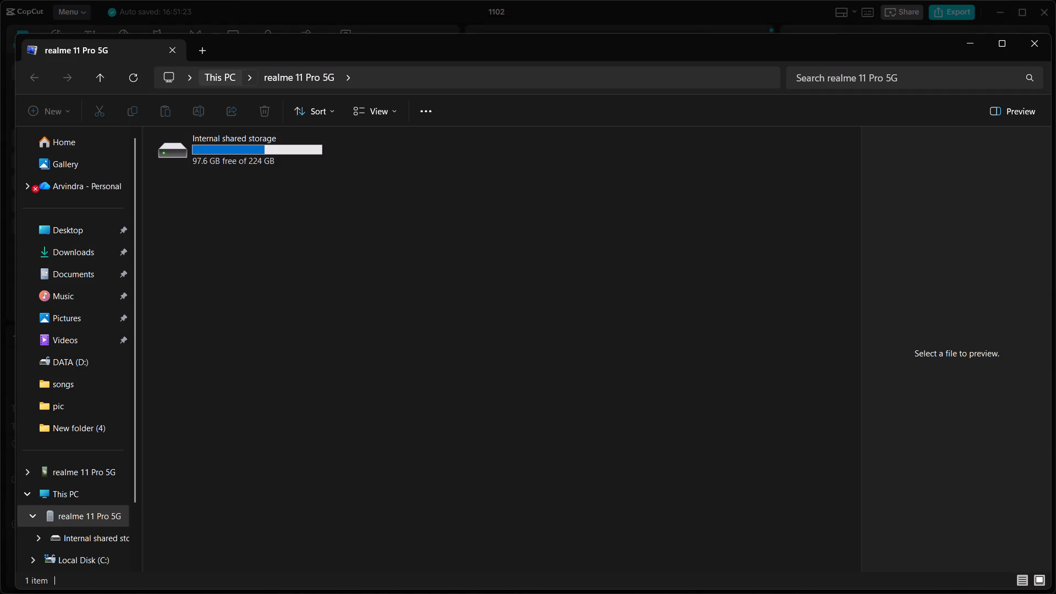
In File Explorer, copy 1102(2) from New folder (4) on D: into the phone's pc/jatin folder, and close the finished export window.
click(205, 56)
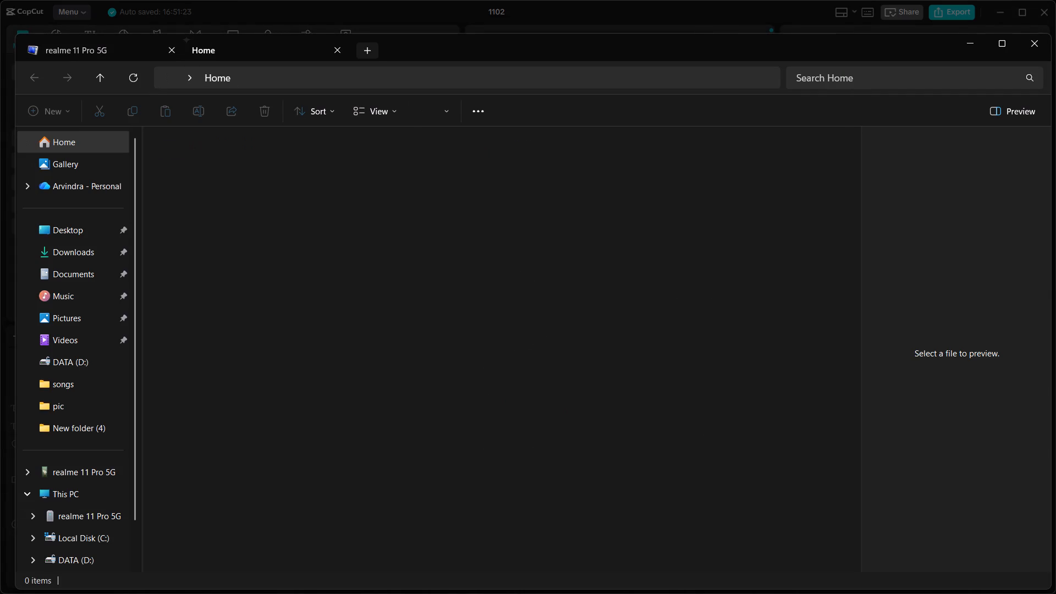
click(98, 355)
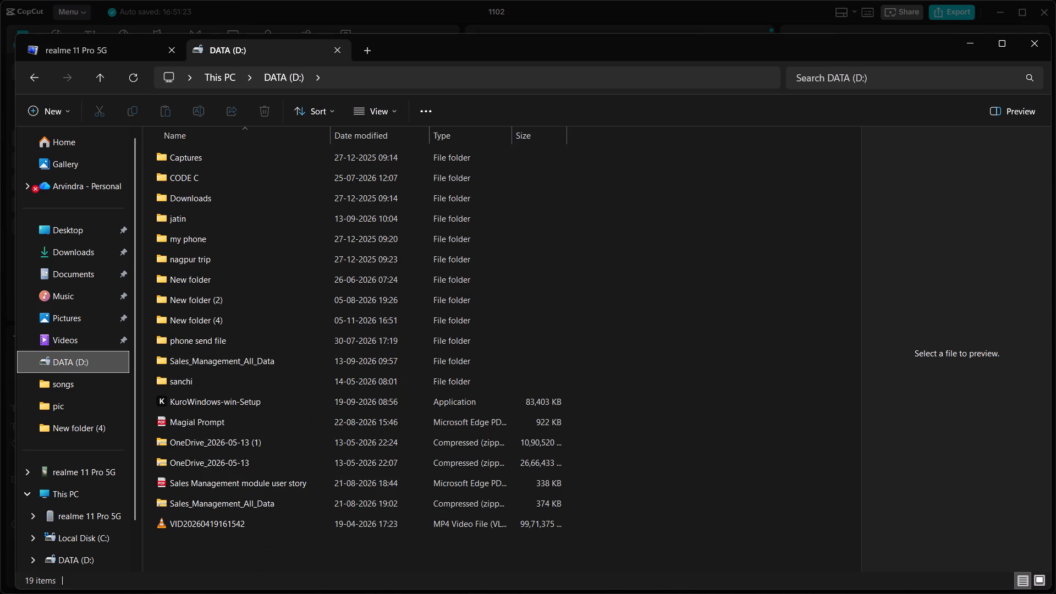
double_click(266, 323)
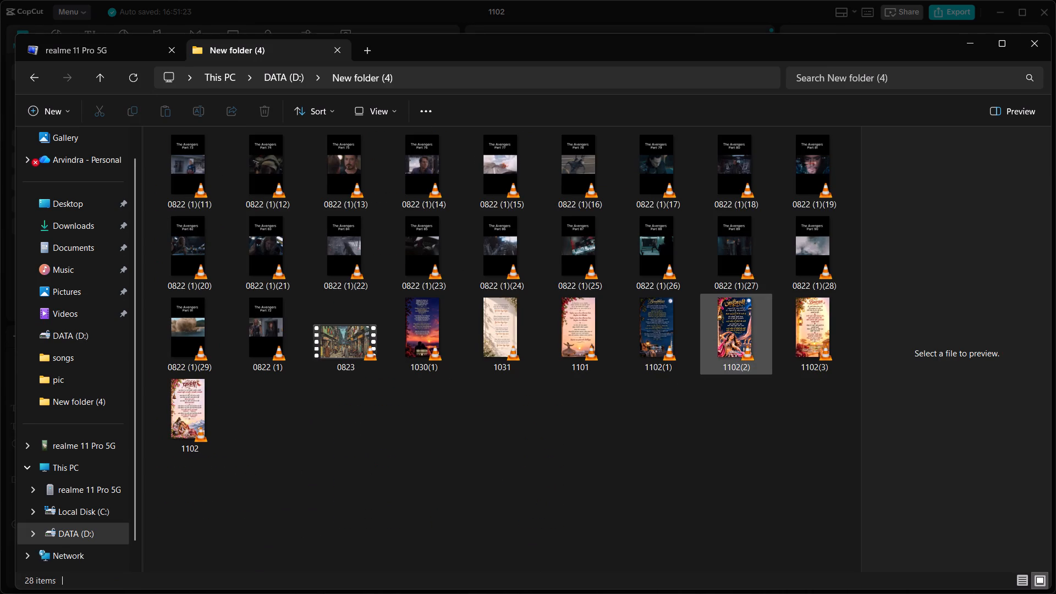
click(734, 339)
key(ctrl+c)
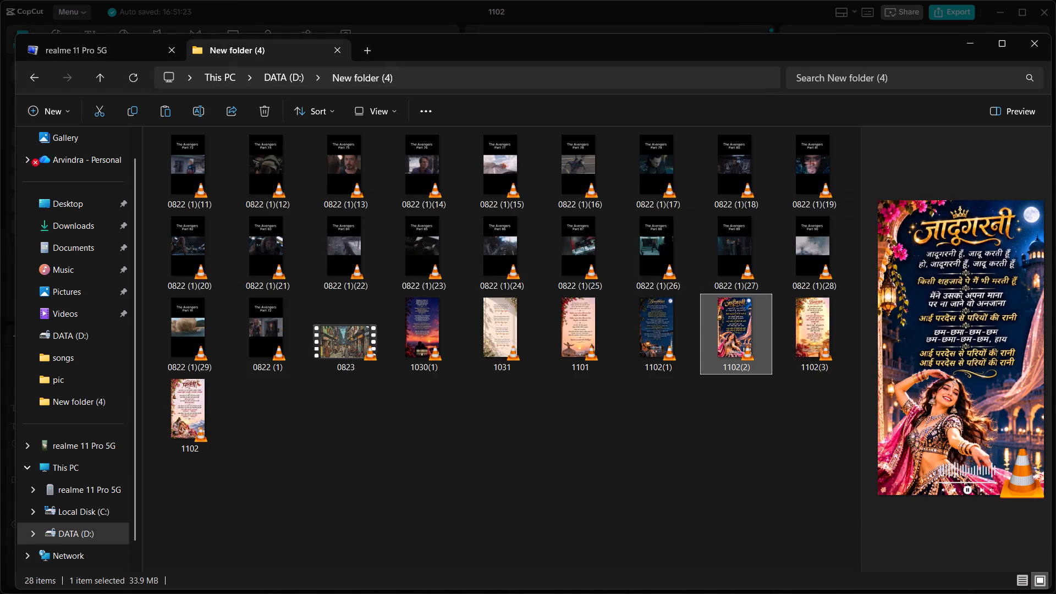
click(101, 45)
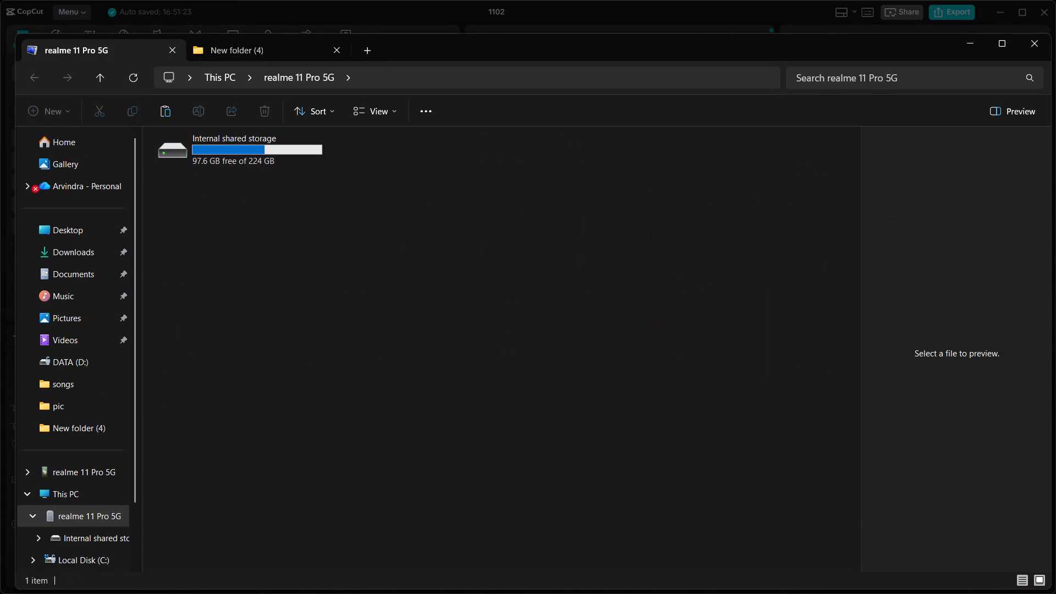
double_click(260, 144)
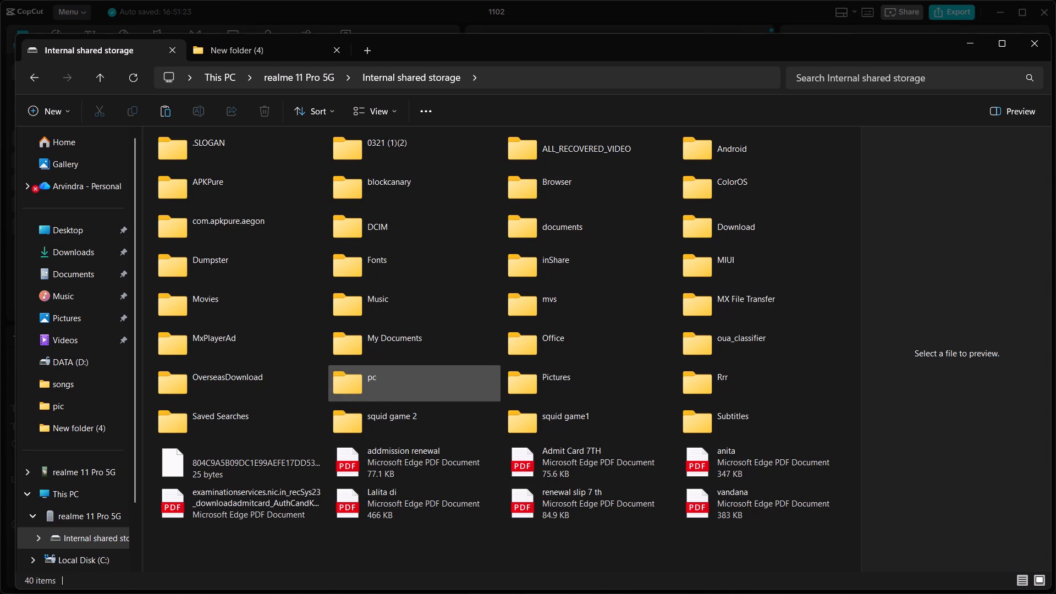
double_click(425, 391)
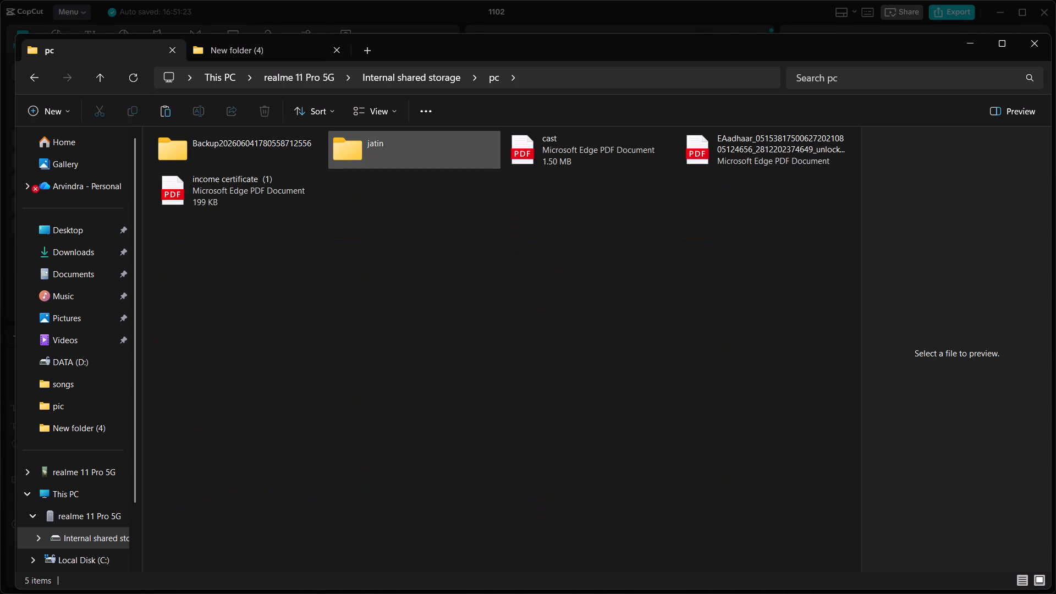
double_click(383, 162)
key(ctrl+v)
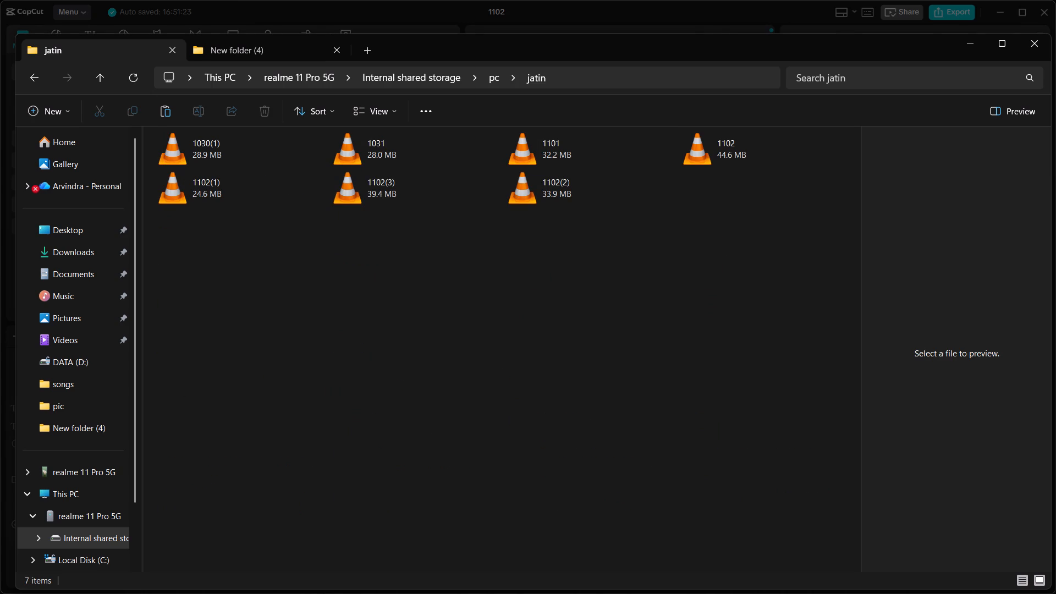
click(1027, 46)
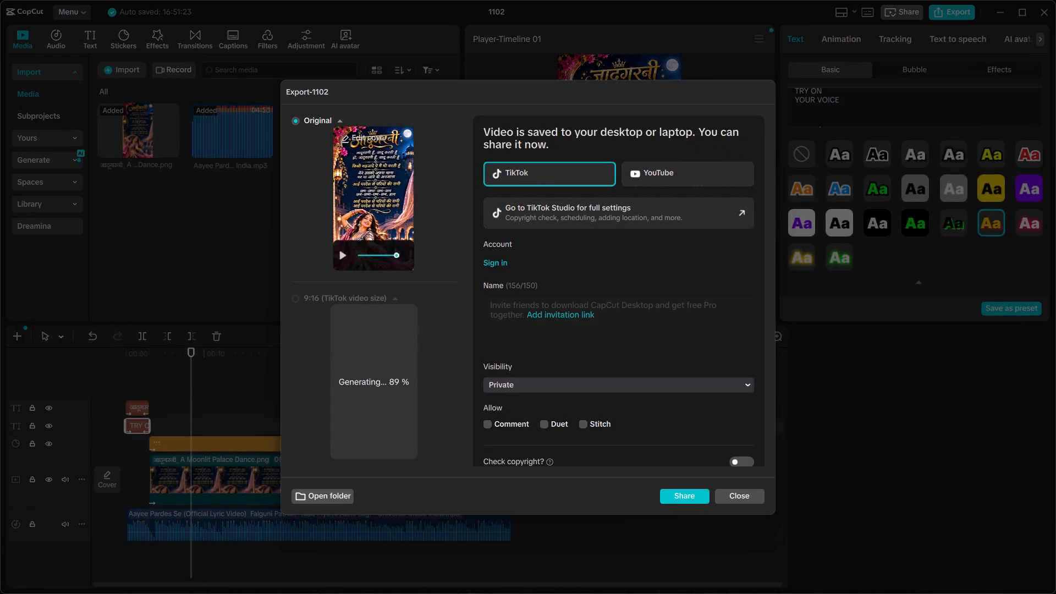
click(739, 499)
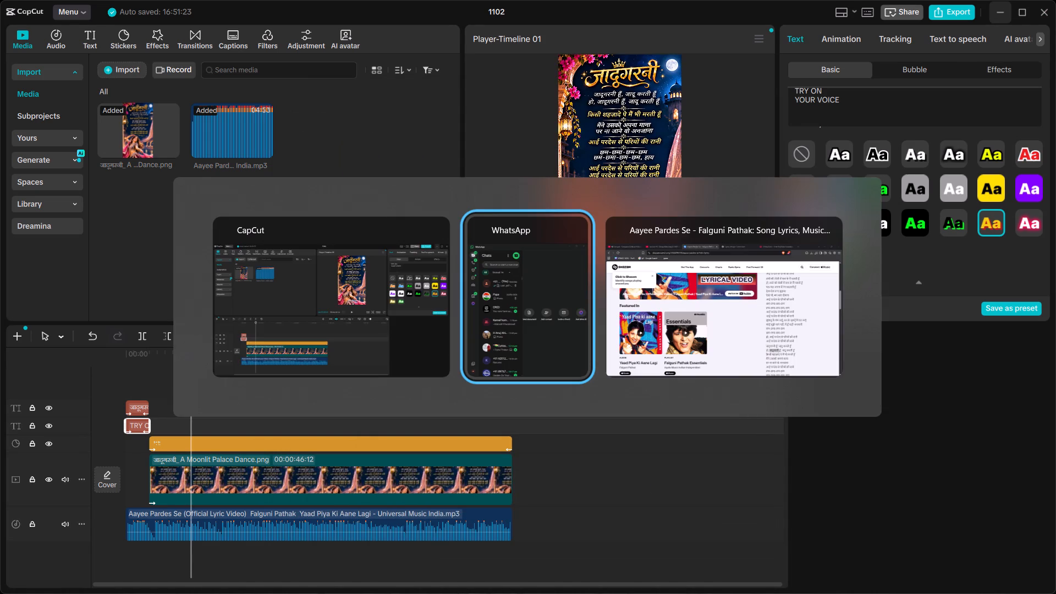
Switch to Brave, mute the Barsaat - Banjaare video tab, and return to CapCut with timeline playback paused.
key(space)
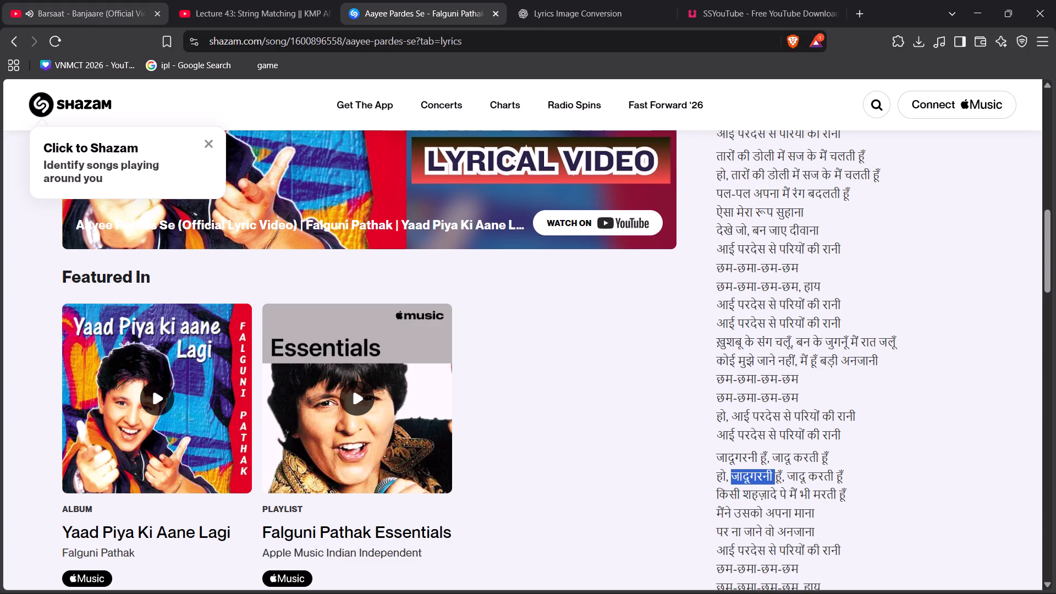
click(32, 10)
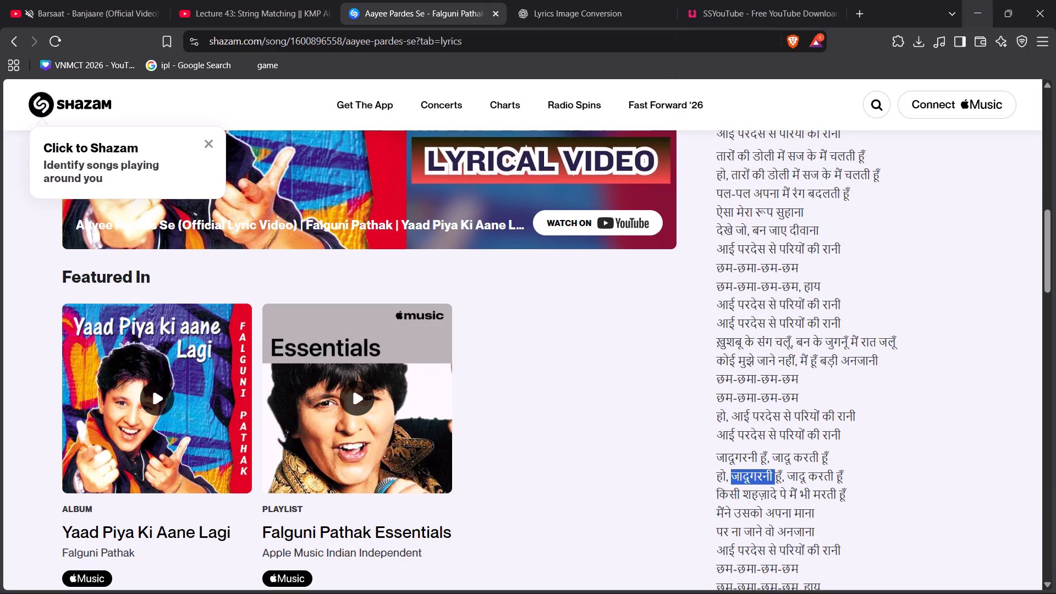
click(973, 11)
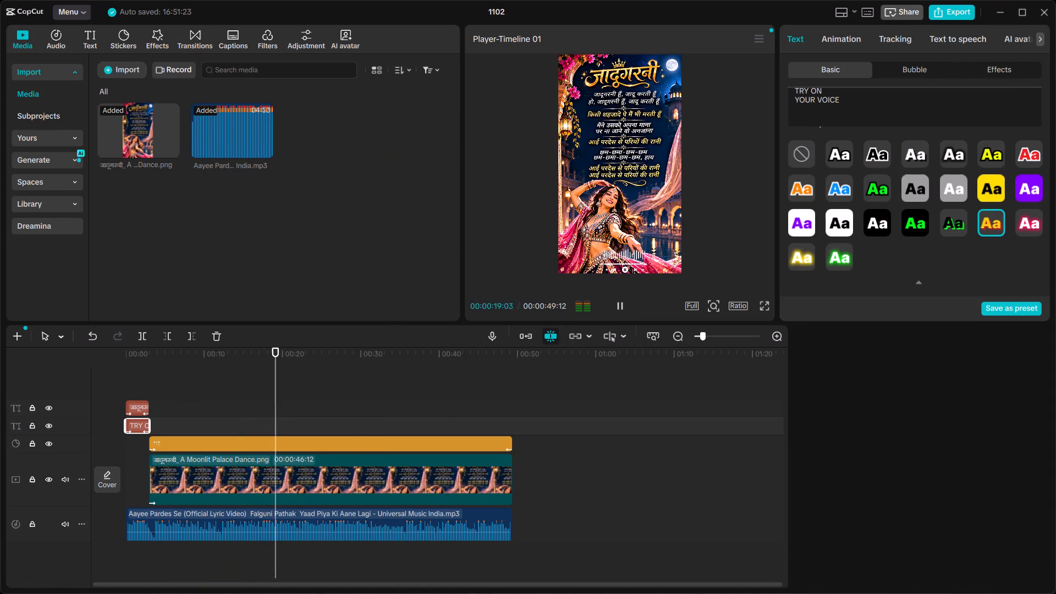
key(space)
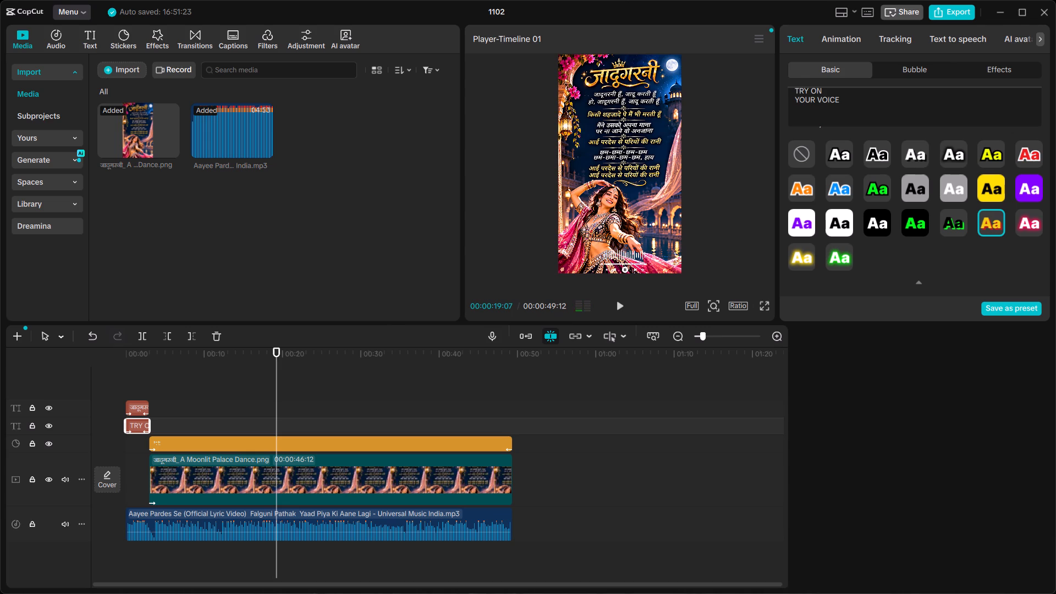
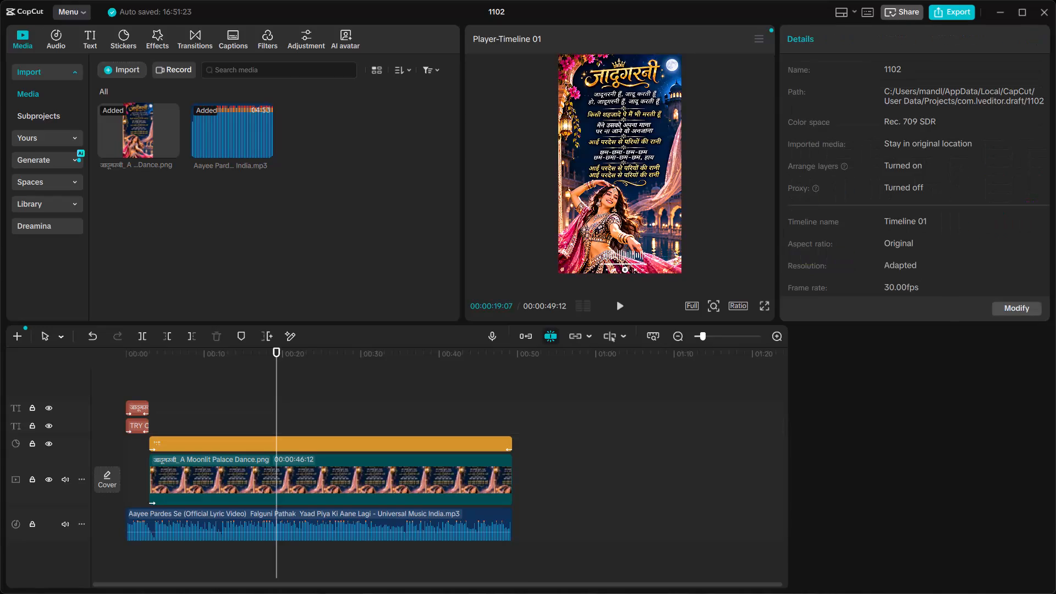
Enlarge the preview player by reducing the height of the timeline area.
drag(477, 323, 428, 348)
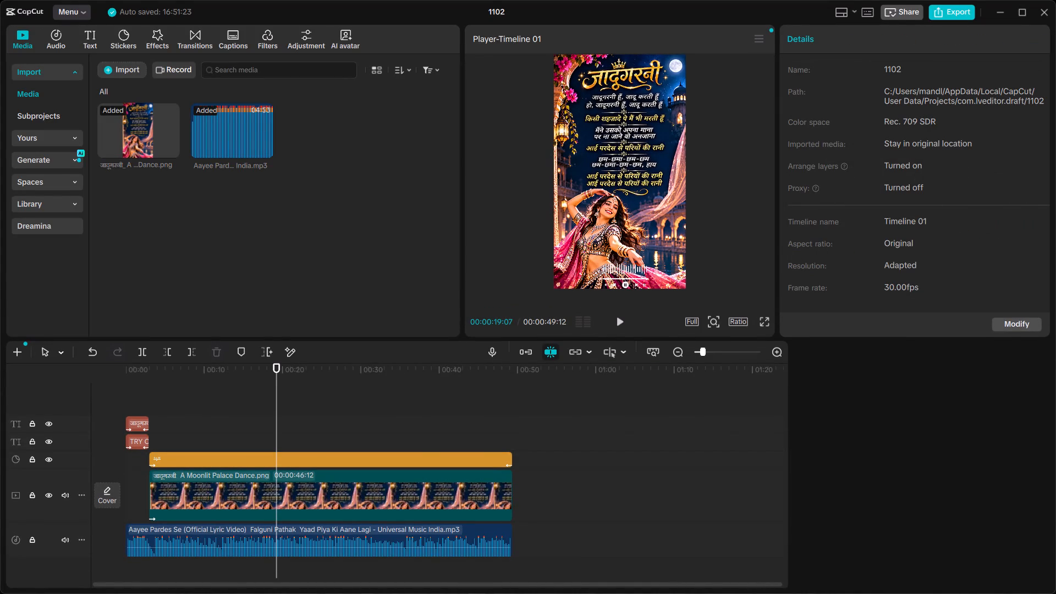
Minimise CapCut, turn the Windows system volume down to zero, and return to the CapCut project.
click(993, 18)
click(1020, 593)
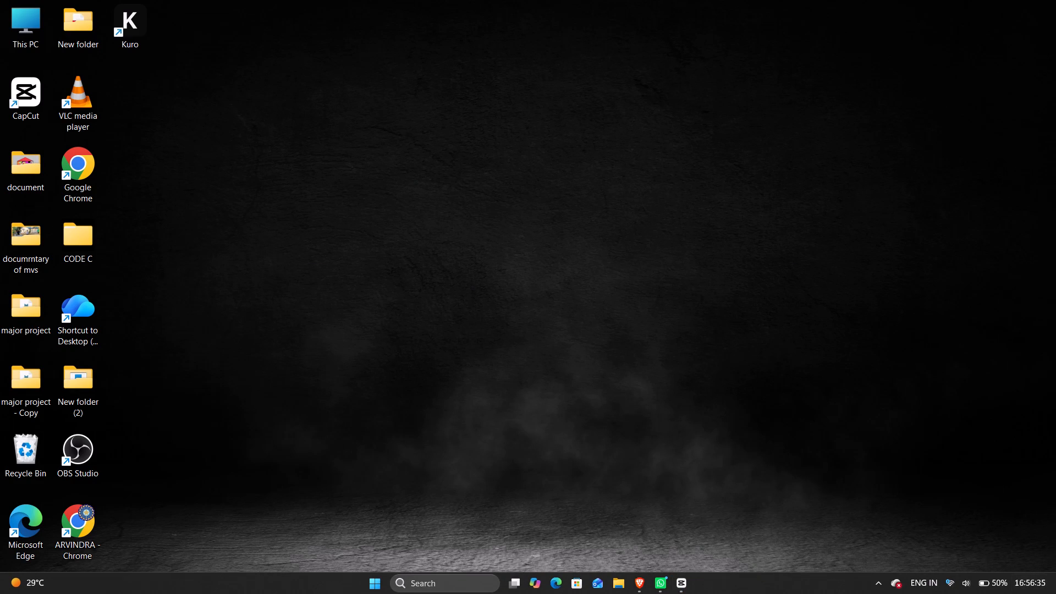
click(986, 593)
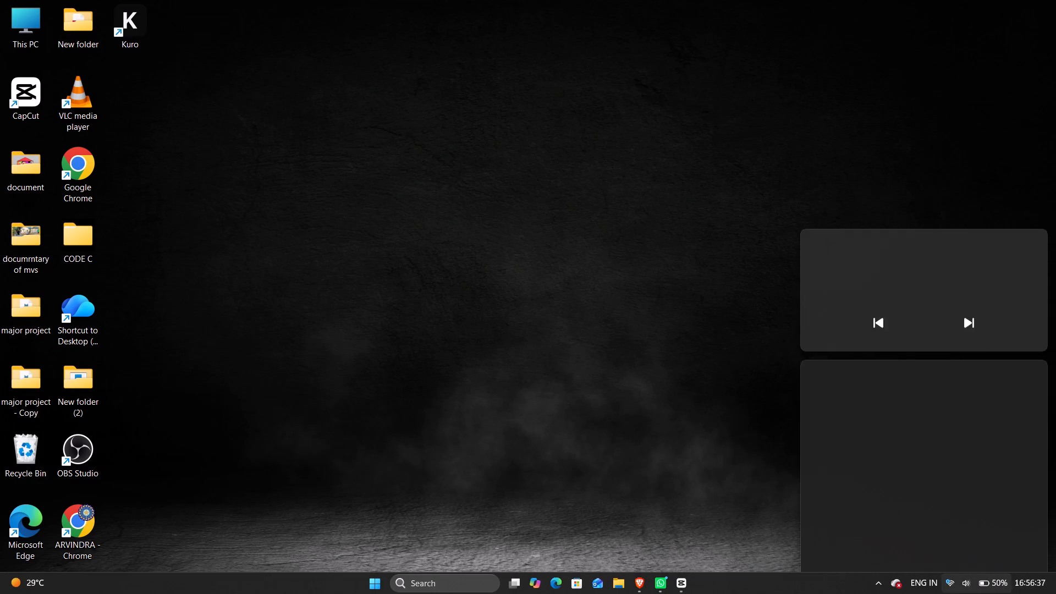
drag(899, 510, 790, 516)
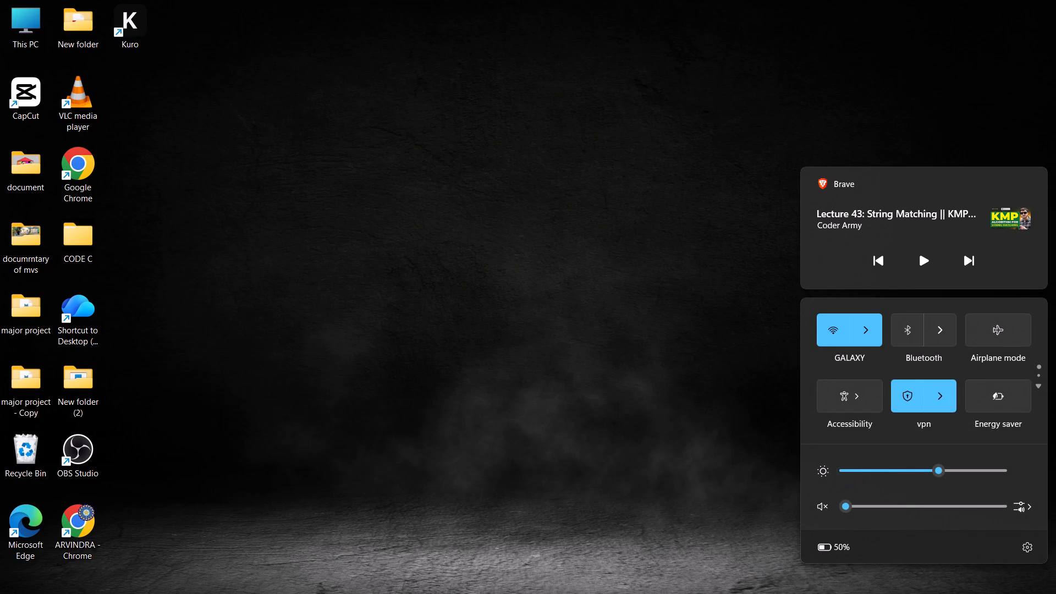
click(665, 468)
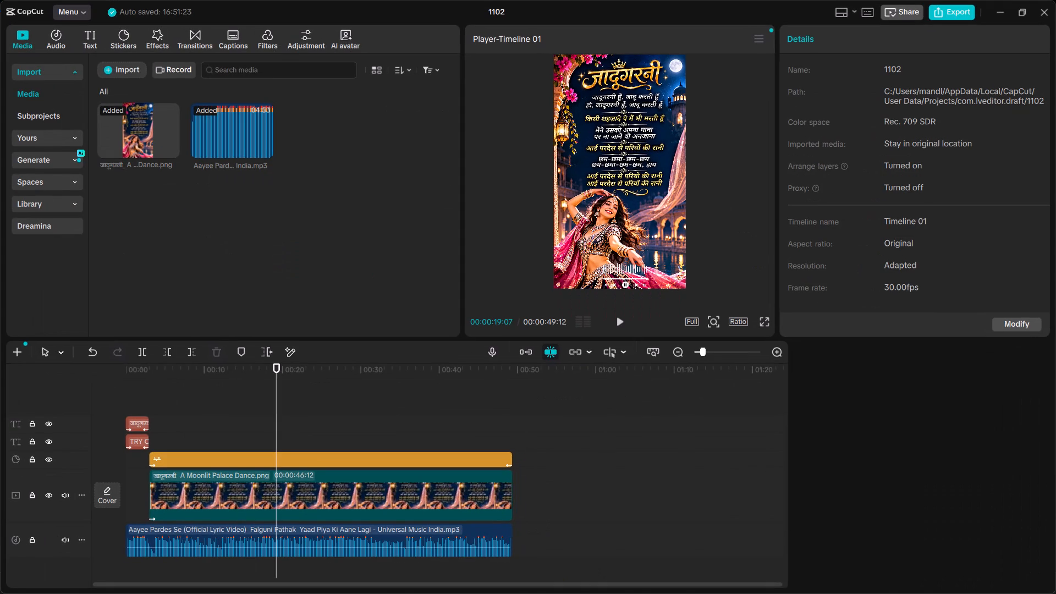
Play the timeline onward from 00:00:19:07 to review the poster section, then stop at about 00:00:27:03 with the poster image selected.
click(830, 378)
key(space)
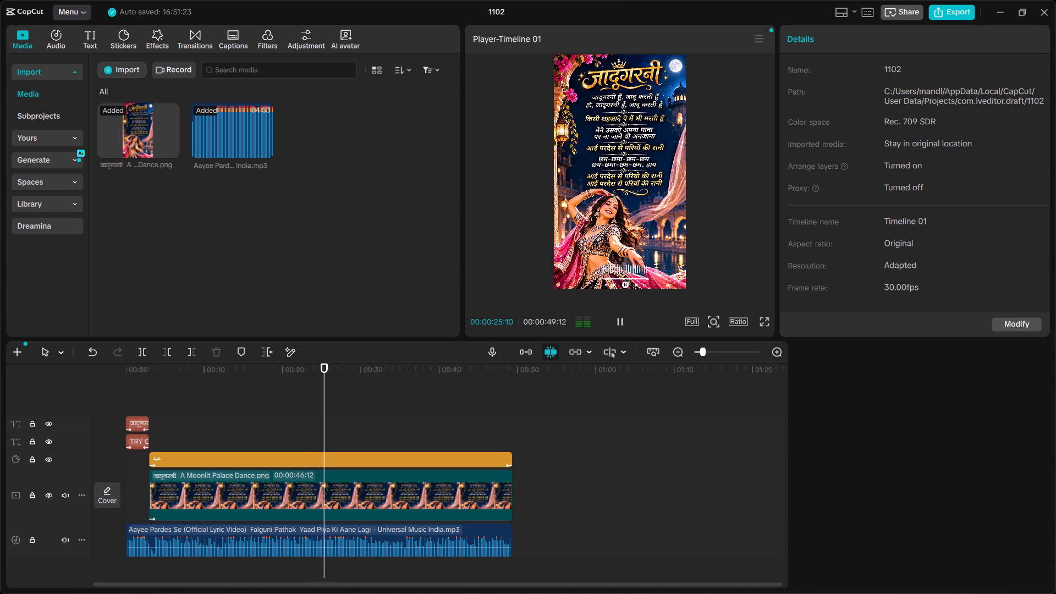
triple_click(595, 218)
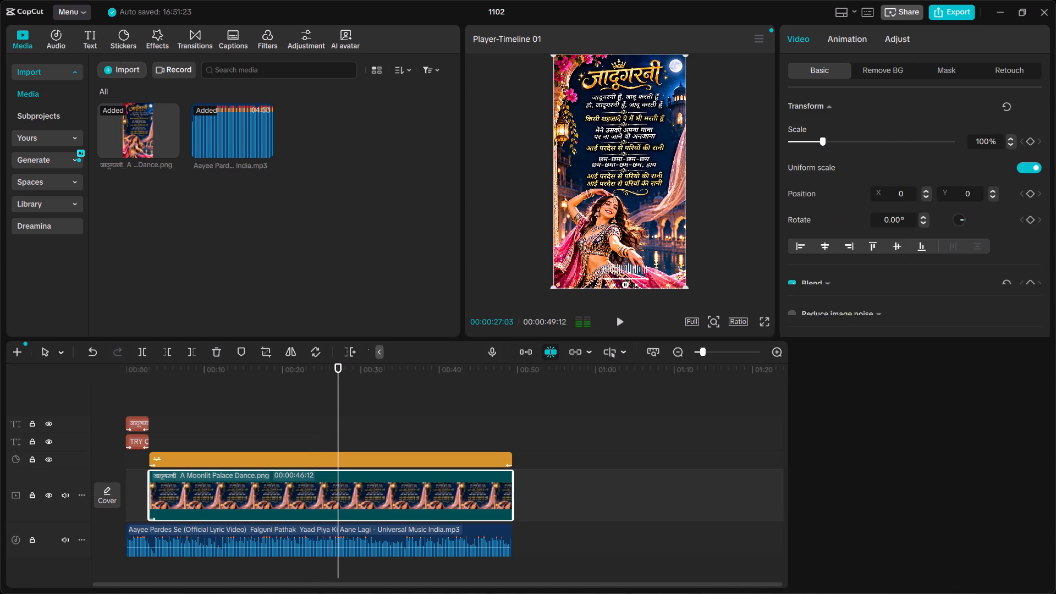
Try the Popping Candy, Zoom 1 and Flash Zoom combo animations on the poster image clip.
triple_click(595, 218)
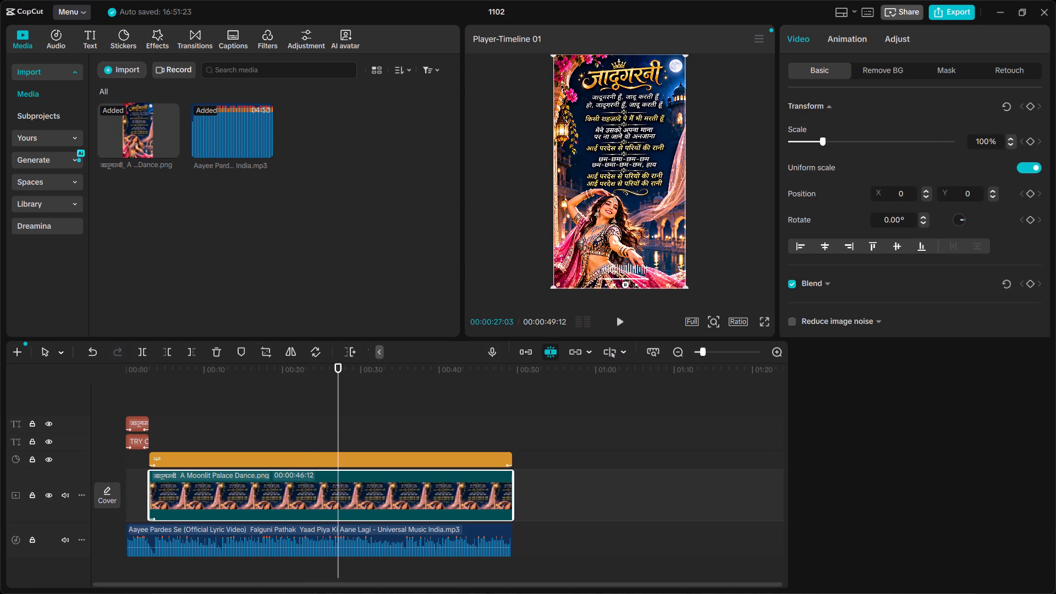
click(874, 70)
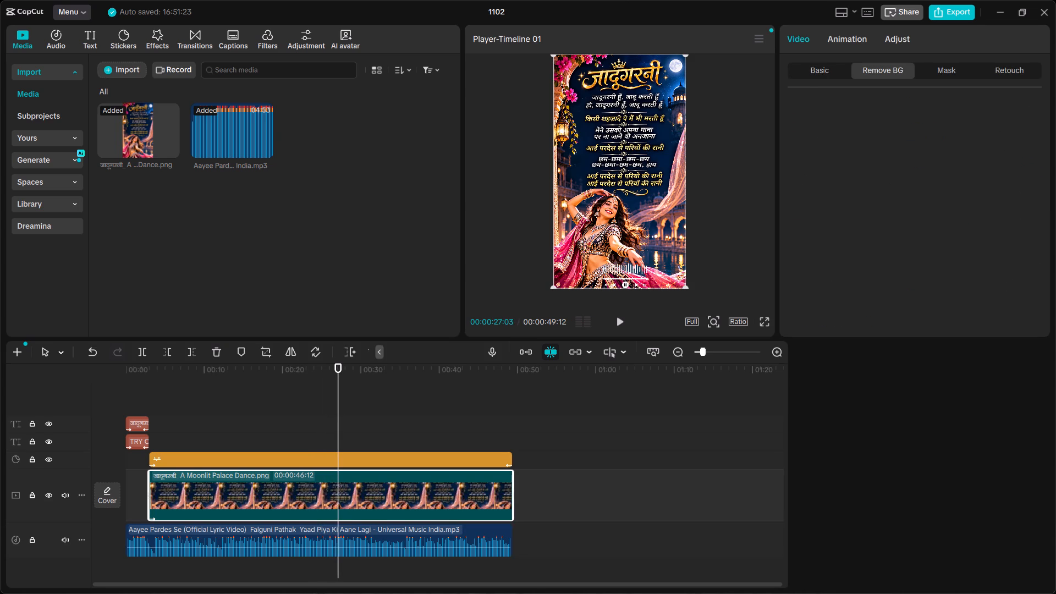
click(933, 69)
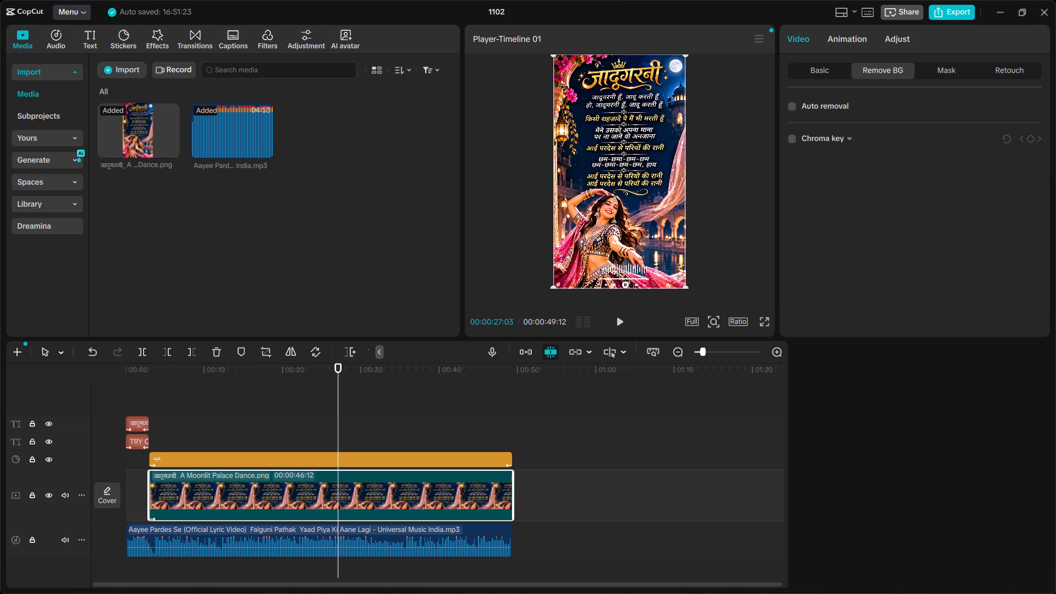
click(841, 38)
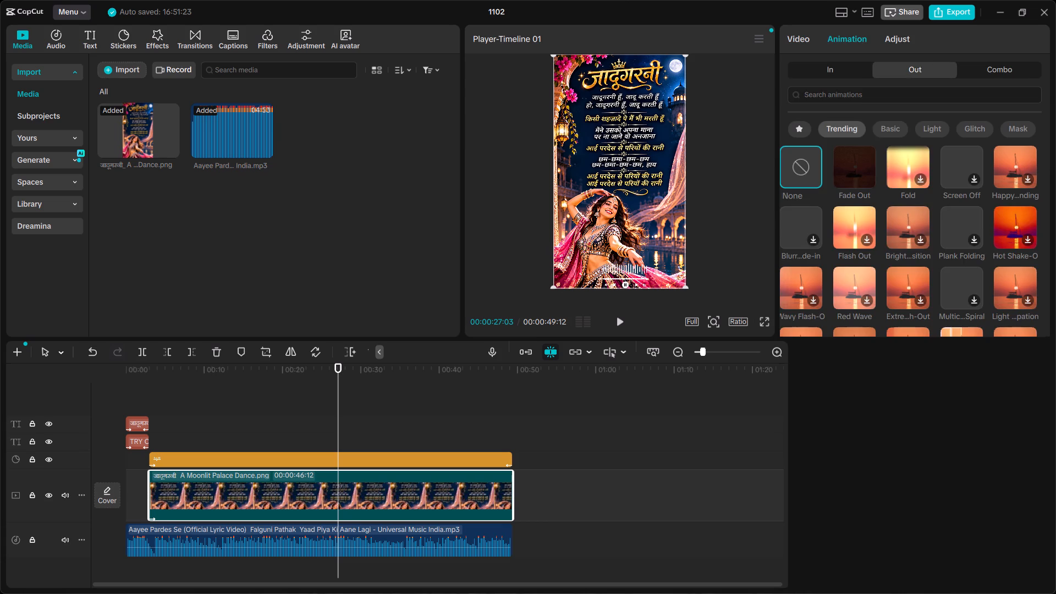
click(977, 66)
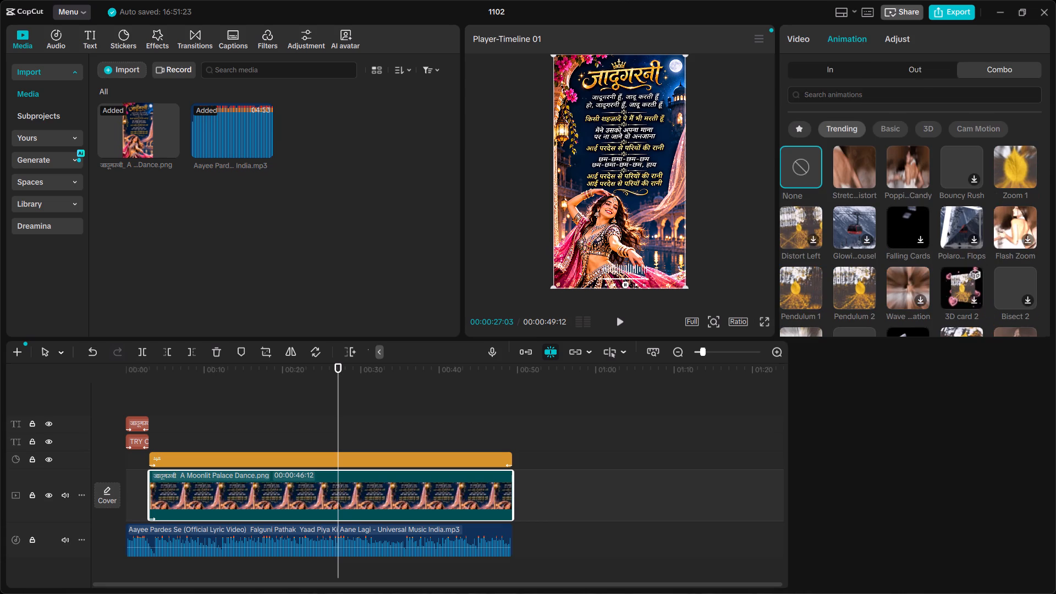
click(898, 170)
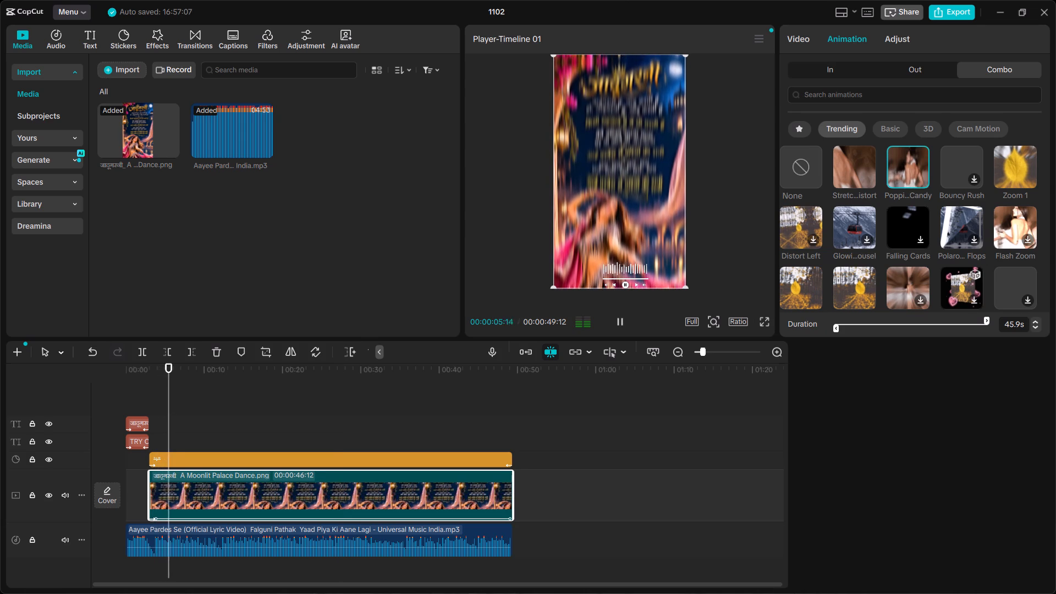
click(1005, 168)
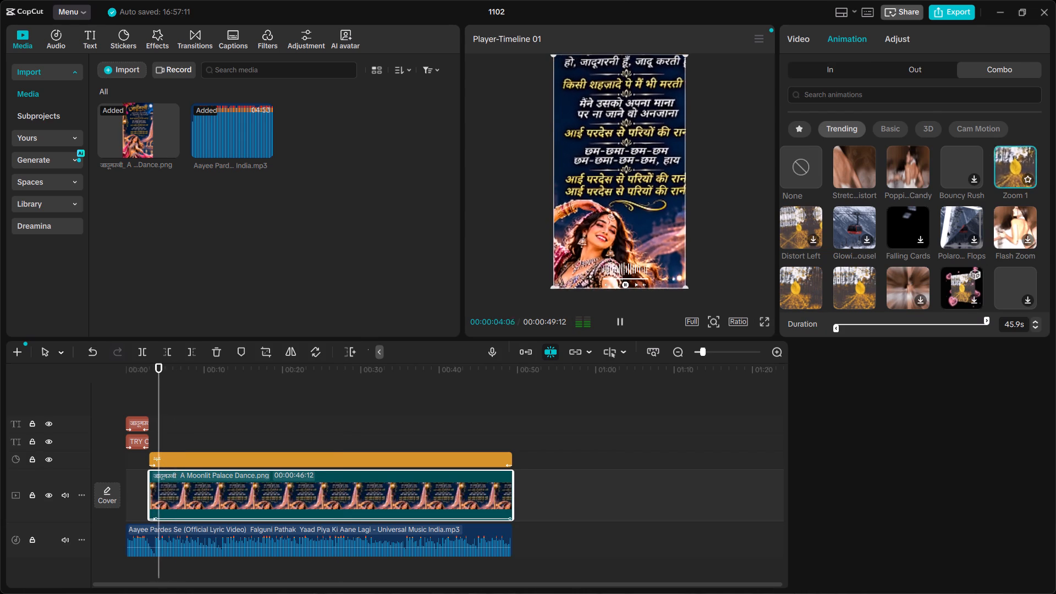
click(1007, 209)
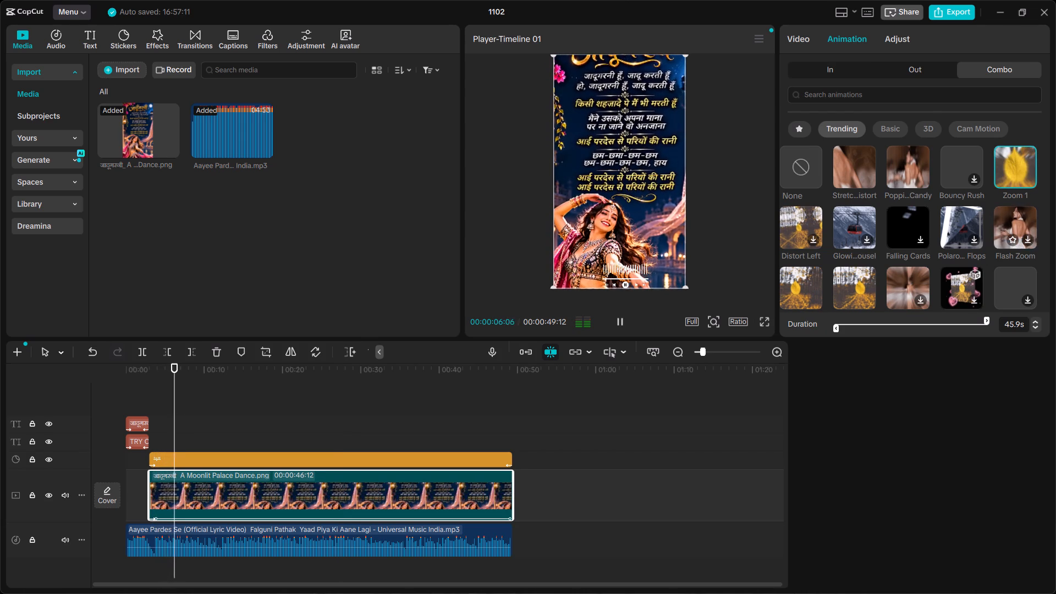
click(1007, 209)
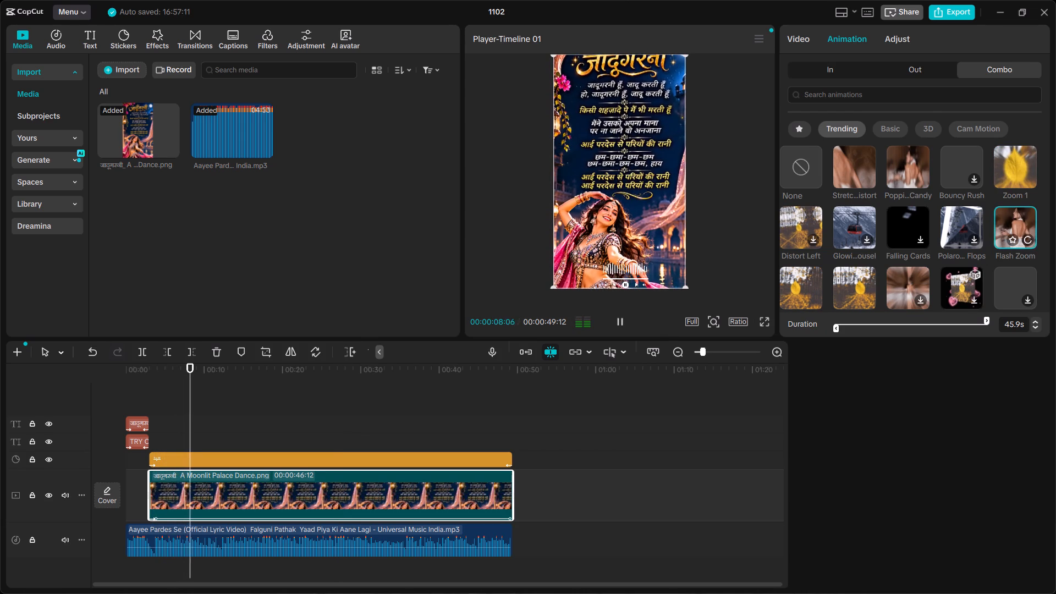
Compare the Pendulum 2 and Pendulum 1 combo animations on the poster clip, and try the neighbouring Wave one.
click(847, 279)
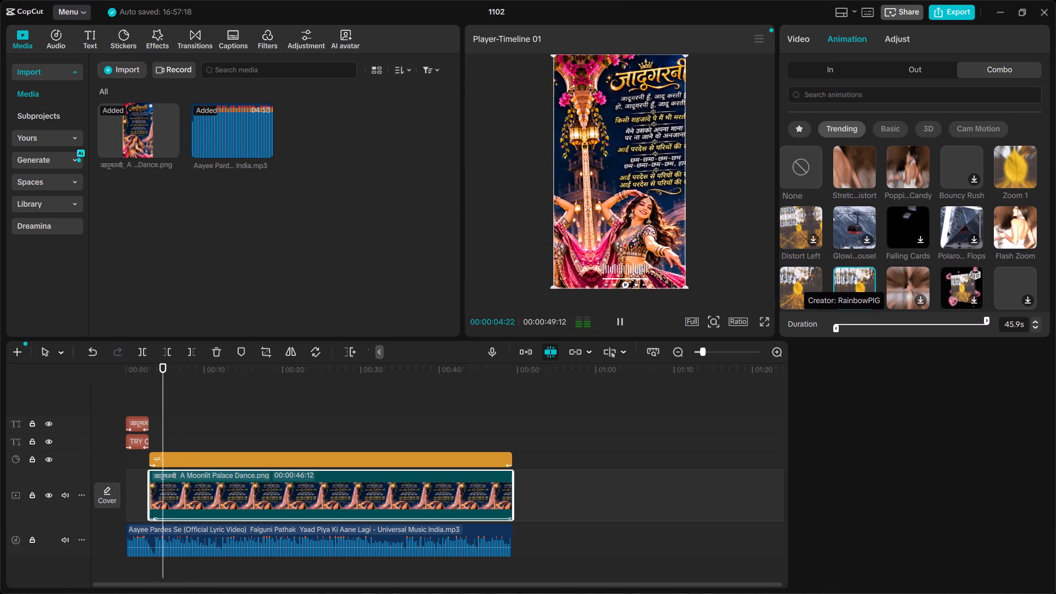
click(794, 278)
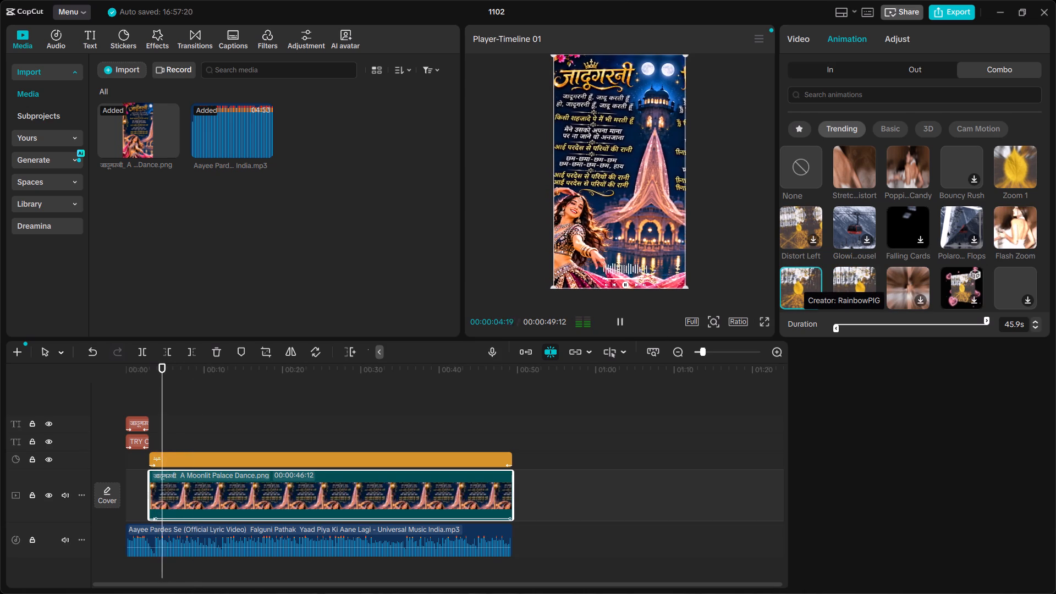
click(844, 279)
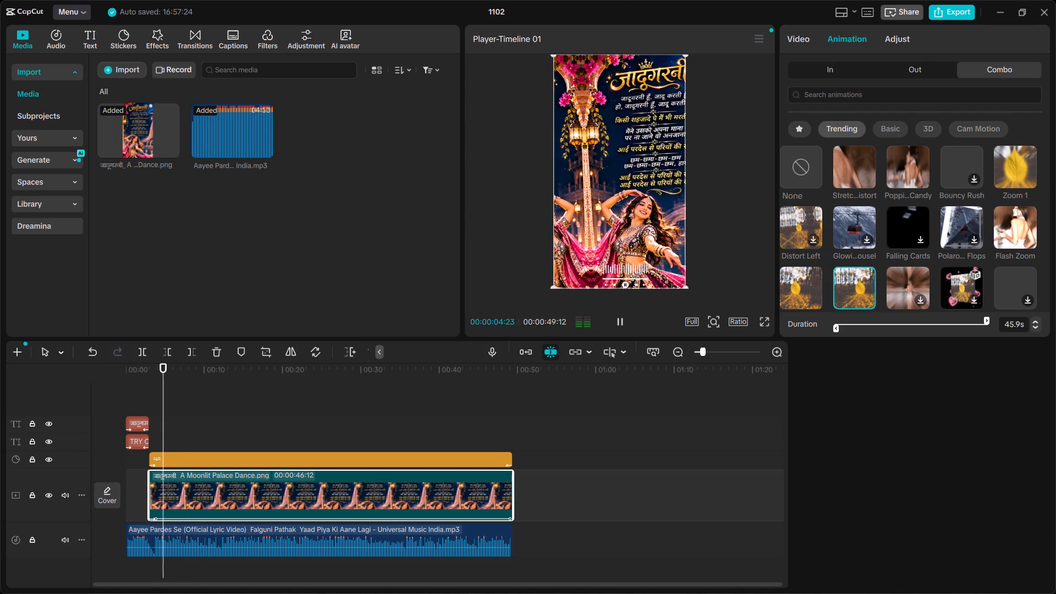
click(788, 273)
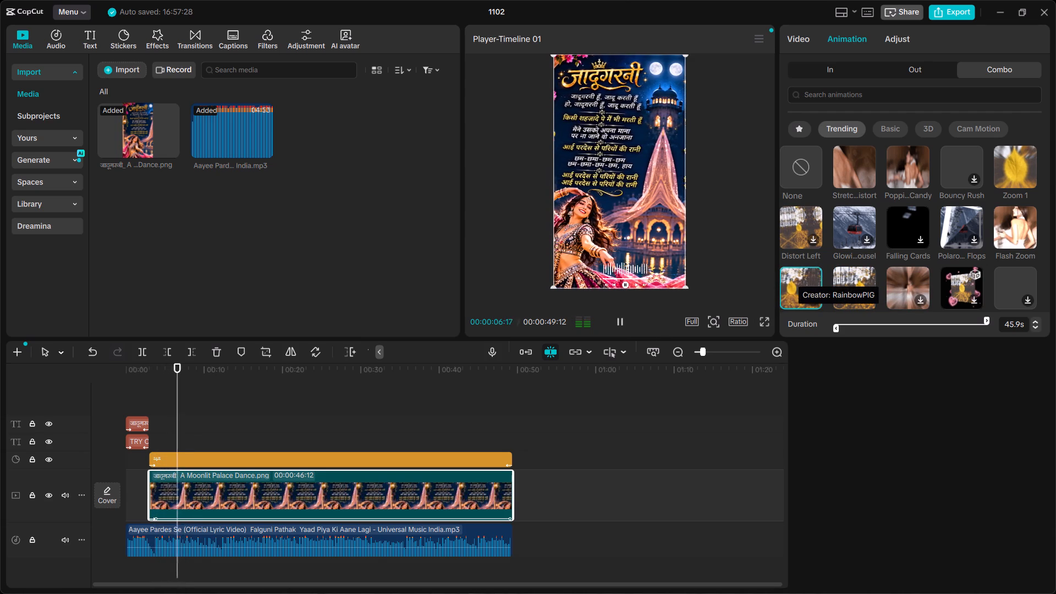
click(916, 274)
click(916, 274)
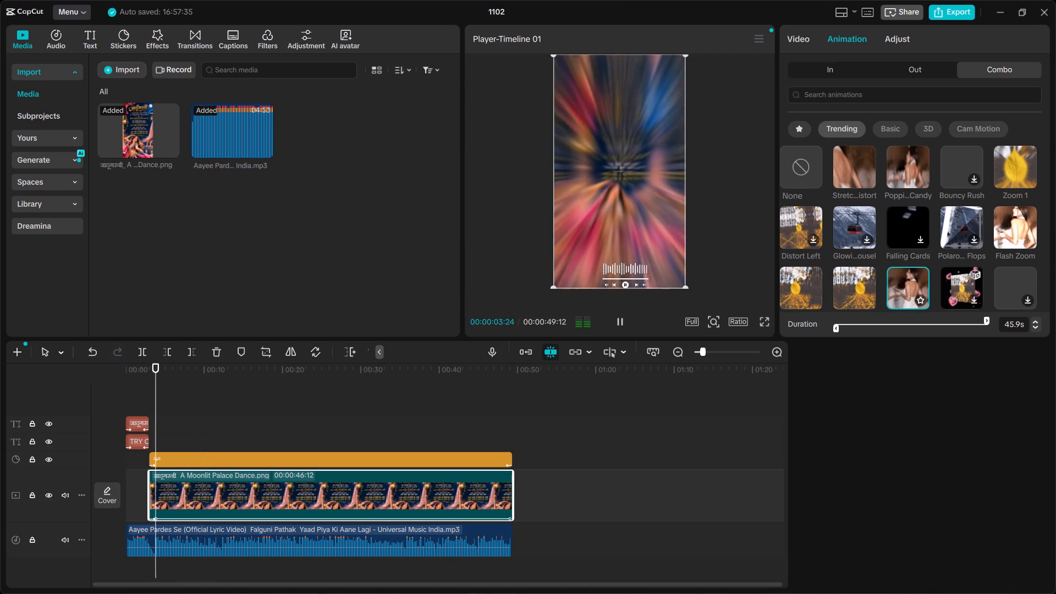
Reapply the Flash Zoom combo animation to the poster clip, try 3D card 2, and browse further trending combo animations.
click(1012, 224)
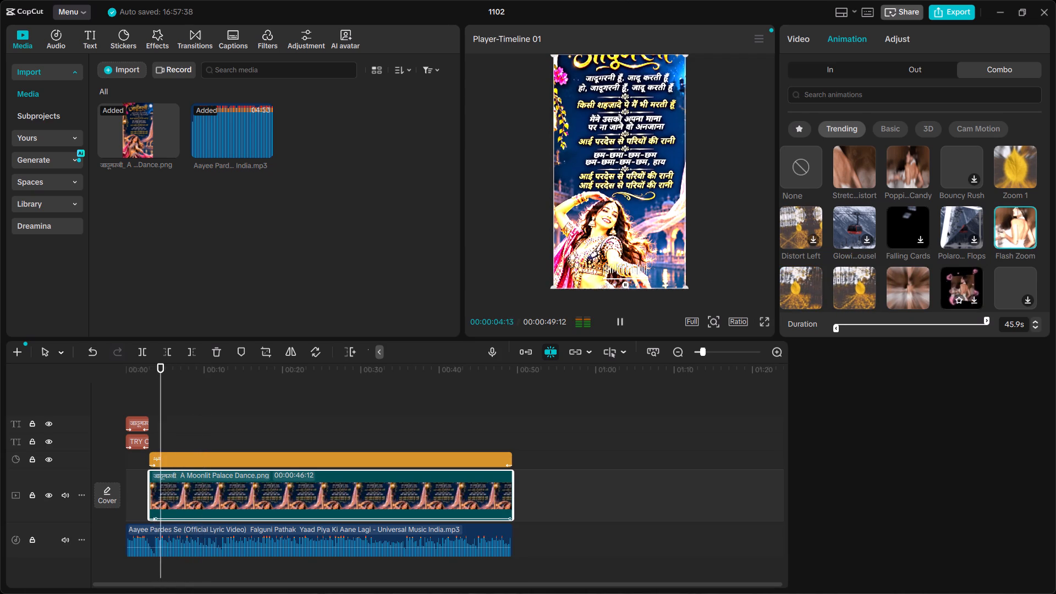
click(958, 287)
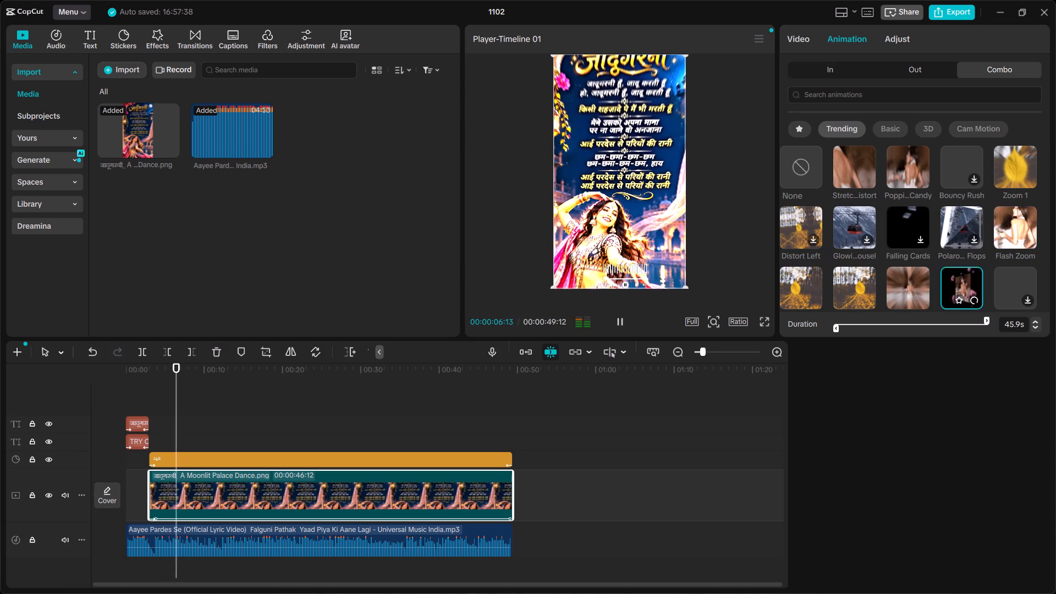
scroll(958, 287, down, 2)
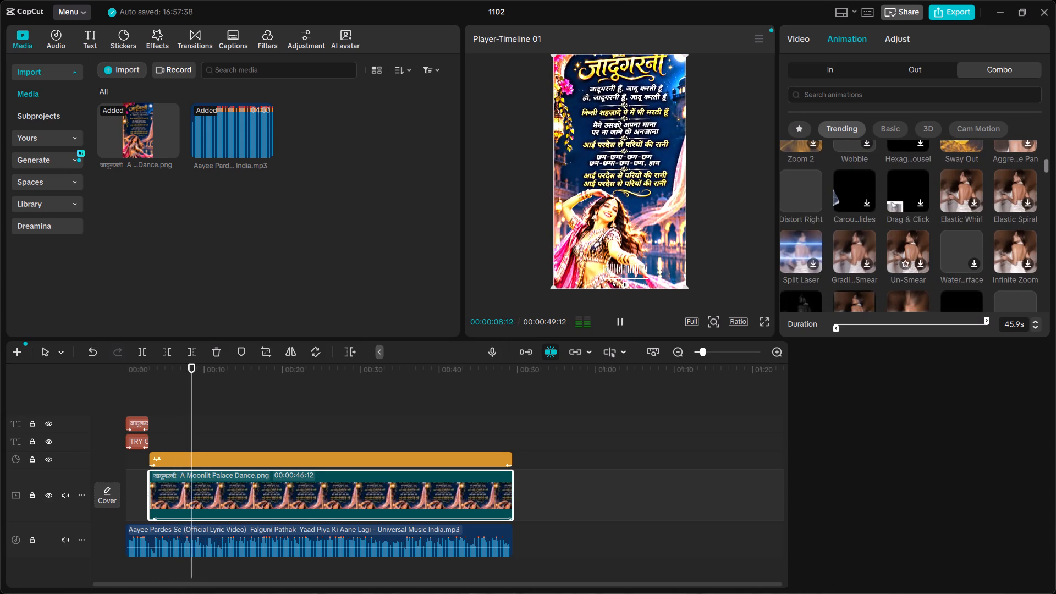
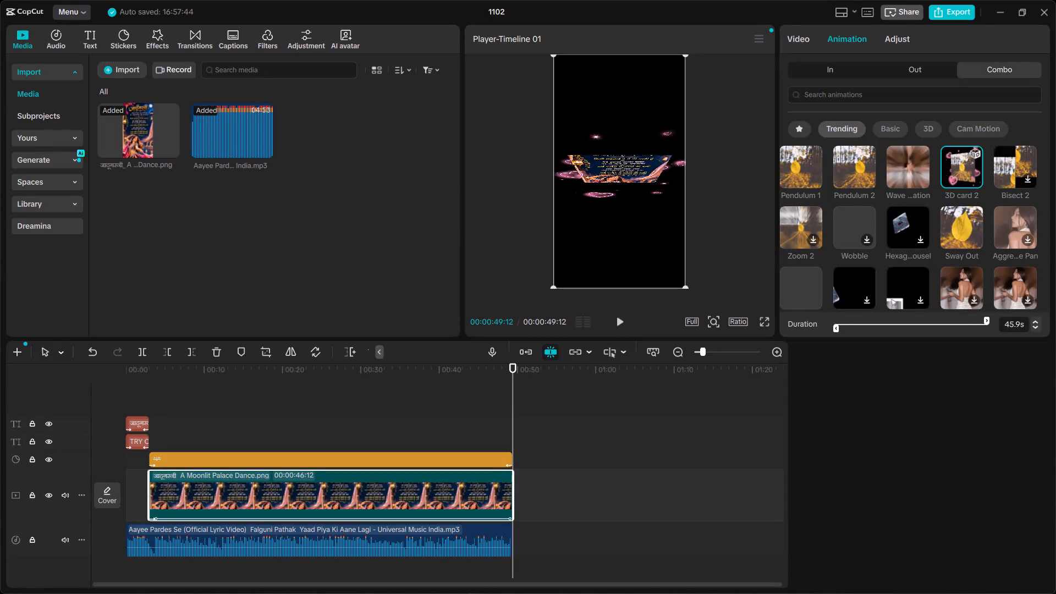
Close the 1102 project editor and the CapCut home window to return to the desktop.
click(1055, 3)
click(1043, 8)
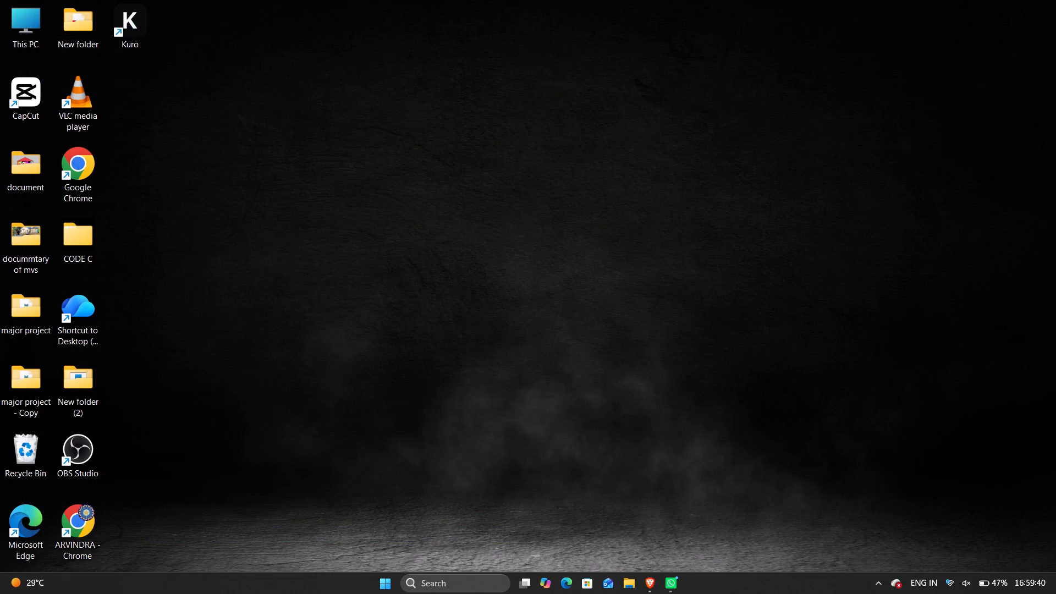
click(909, 54)
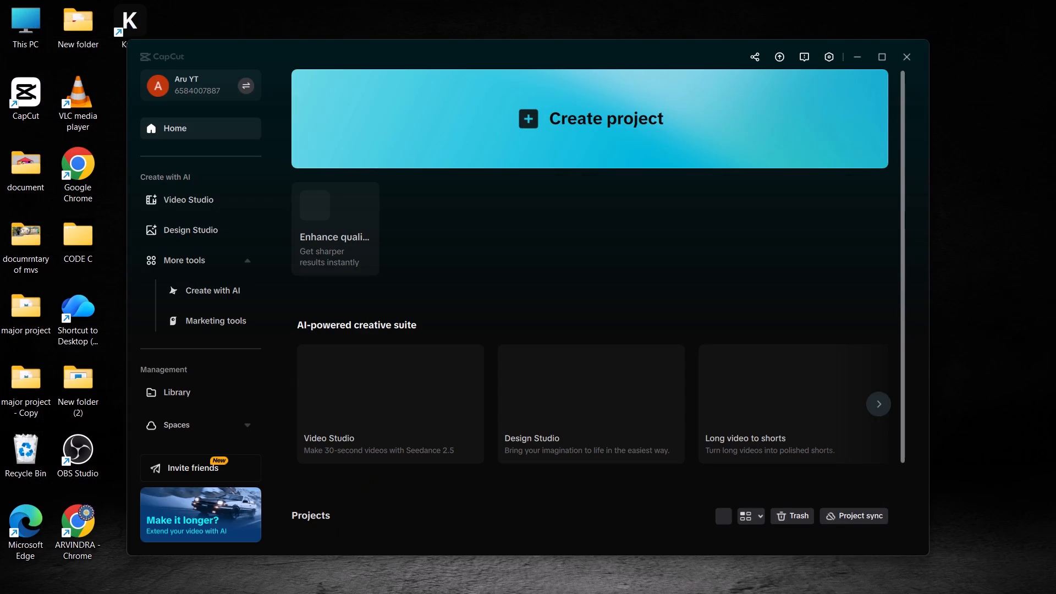
click(909, 54)
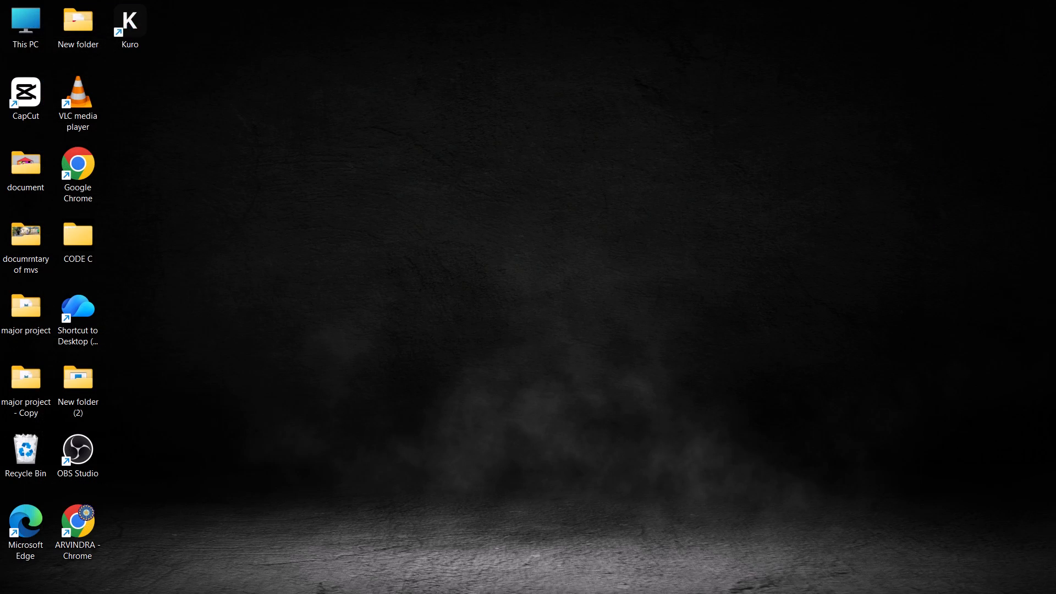
Launch Kuro from its desktop shortcut.
double_click(144, 21)
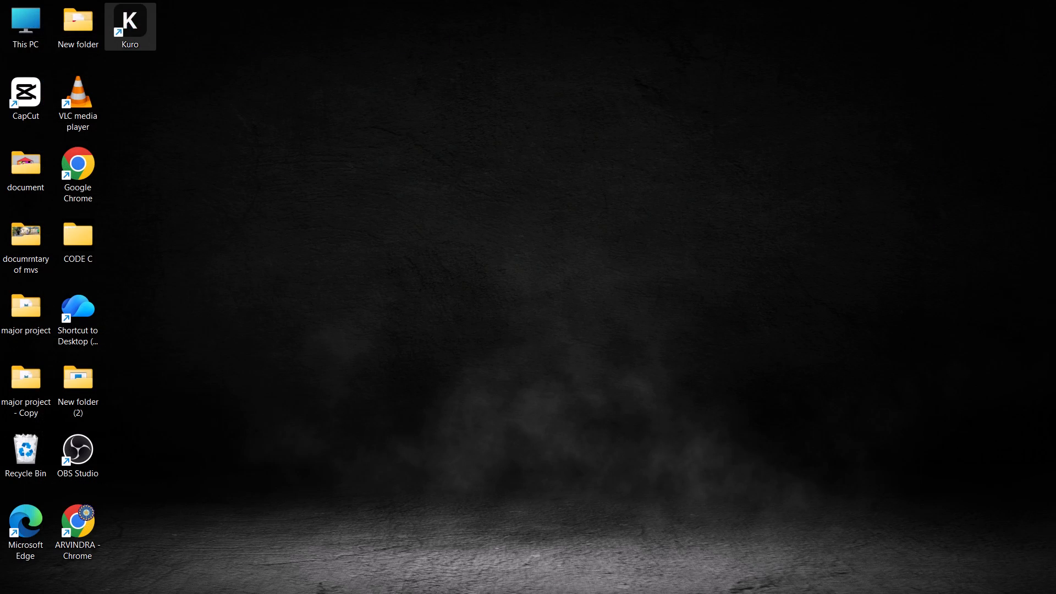